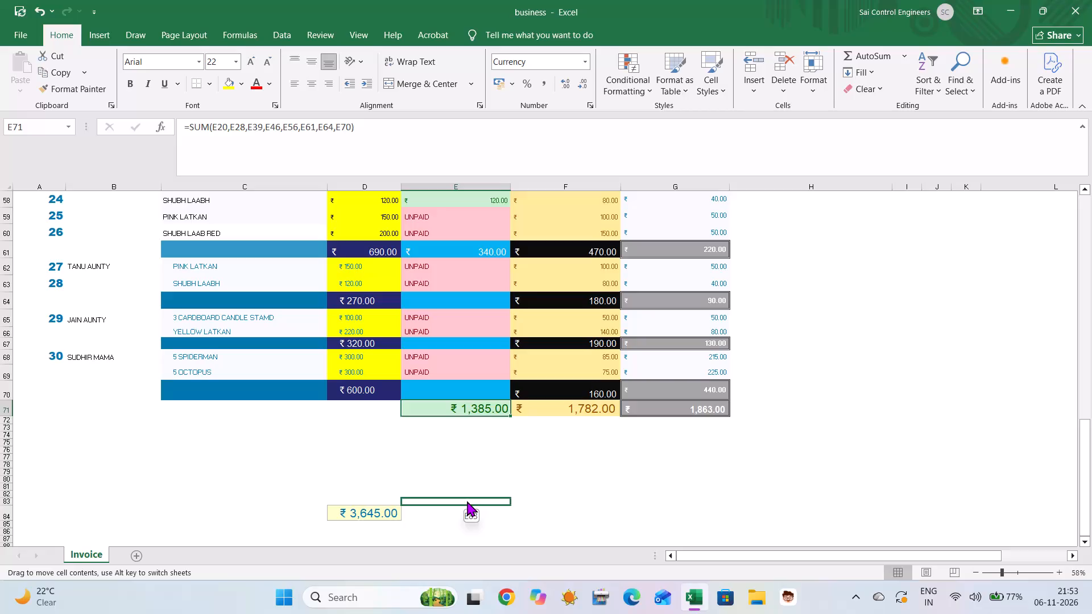
# Move the cost and profit grand totals from F71 and G71 down to F84 and G84, alongside the other totals.
pyautogui.click(555, 403)
pyautogui.moveTo(560, 416); pyautogui.dragTo(572, 509)
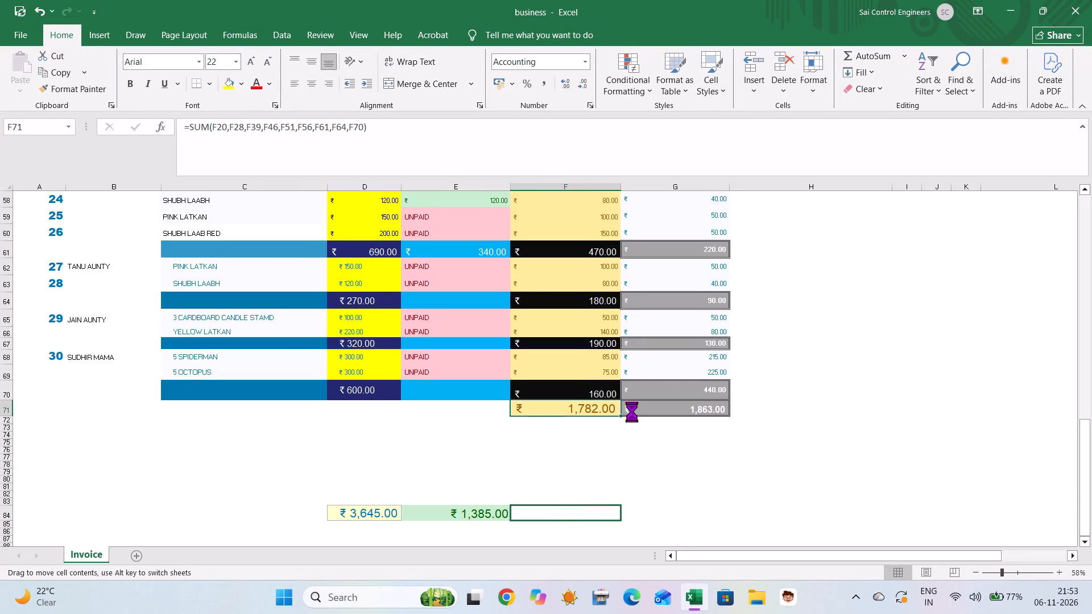
pyautogui.click(636, 410)
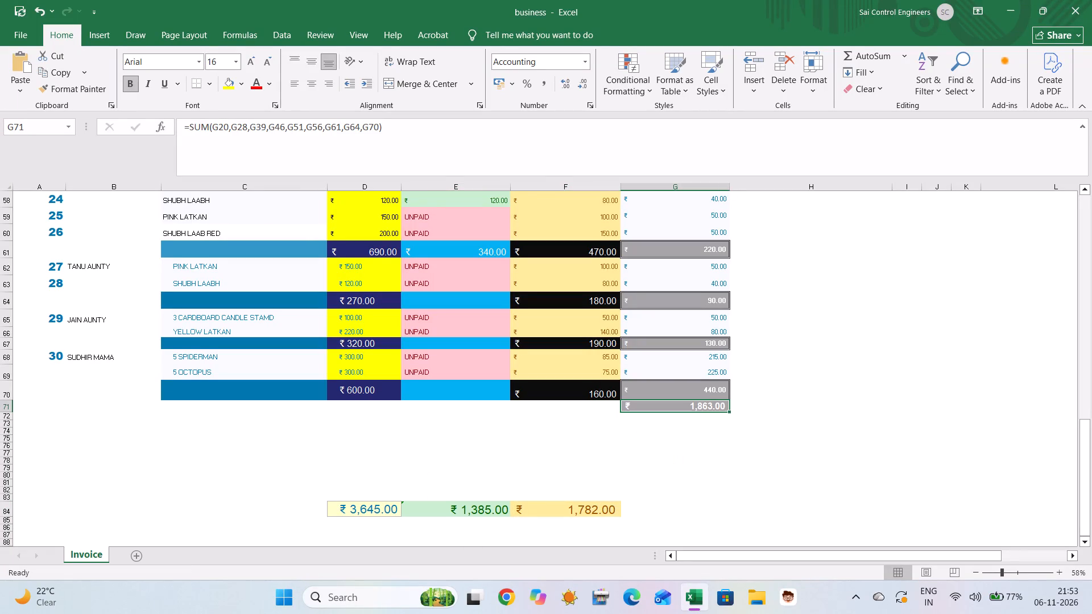
pyautogui.moveTo(661, 412); pyautogui.dragTo(672, 501)
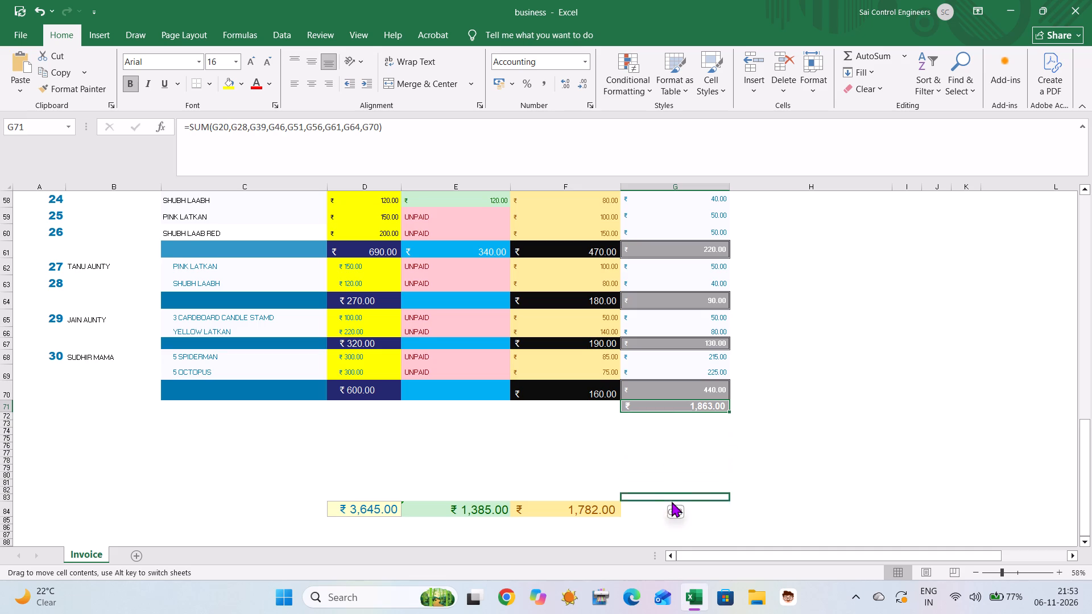
pyautogui.moveTo(672, 501); pyautogui.dragTo(667, 448)
pyautogui.click(667, 448)
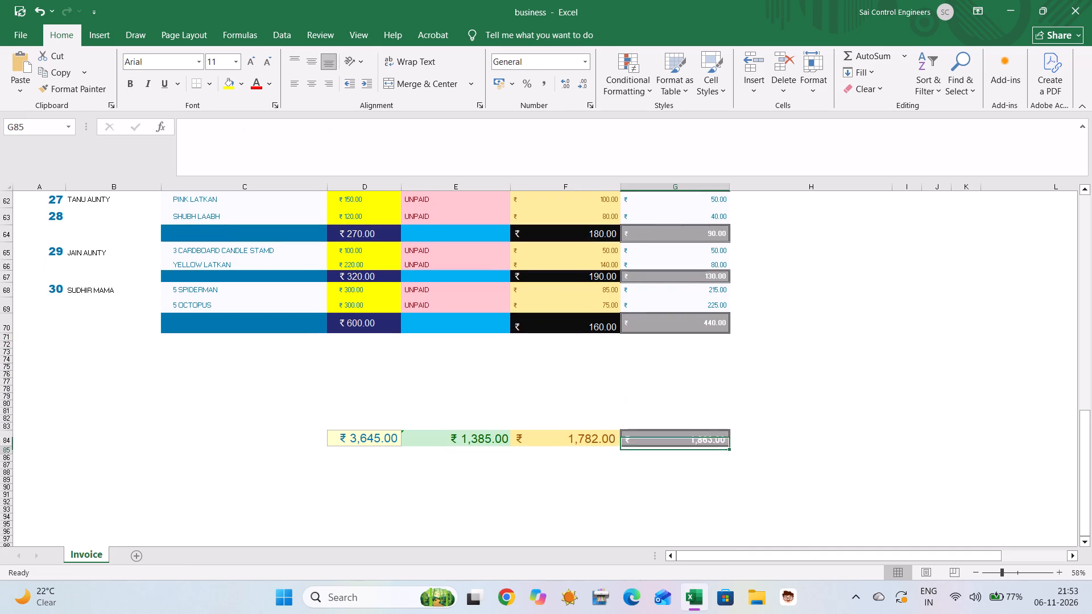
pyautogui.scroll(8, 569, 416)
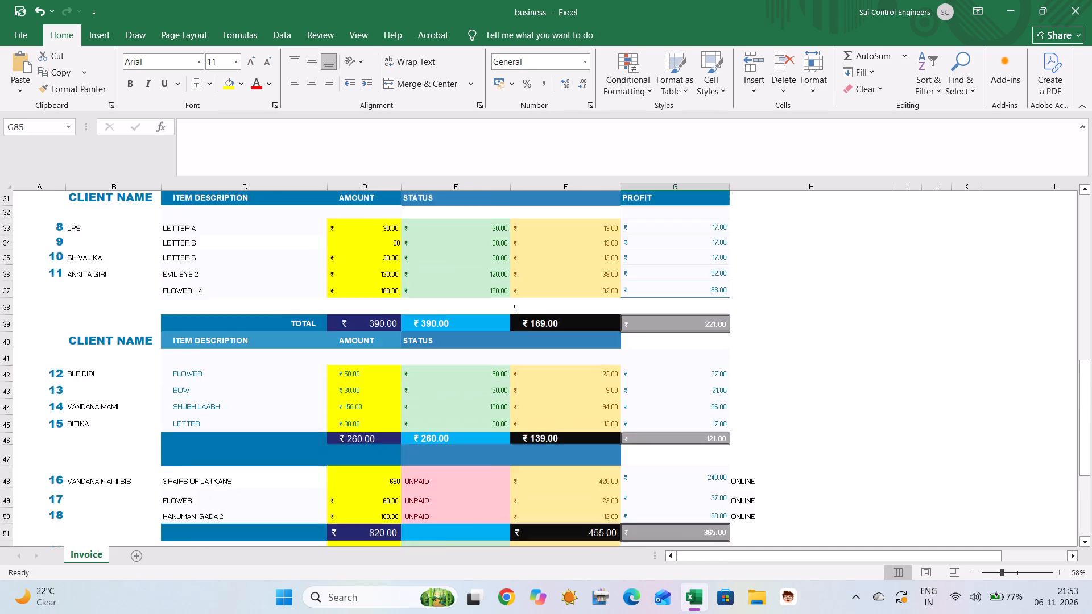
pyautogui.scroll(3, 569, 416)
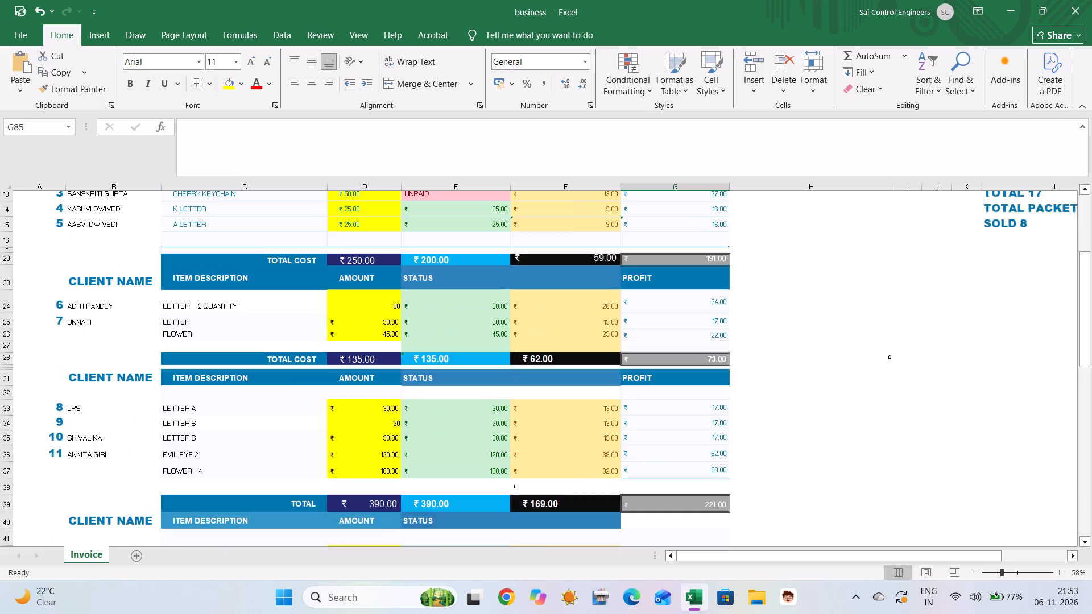
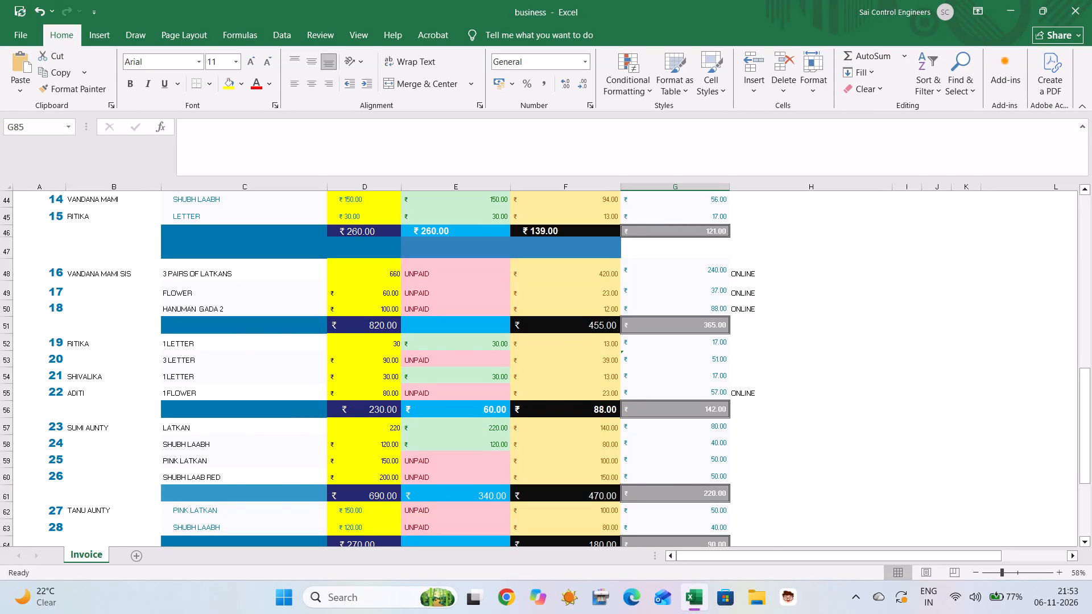
# Replace the unpaid status of the 3 LETTER order in E53 with 90 and give the cell the Good style.
pyautogui.click(494, 357)
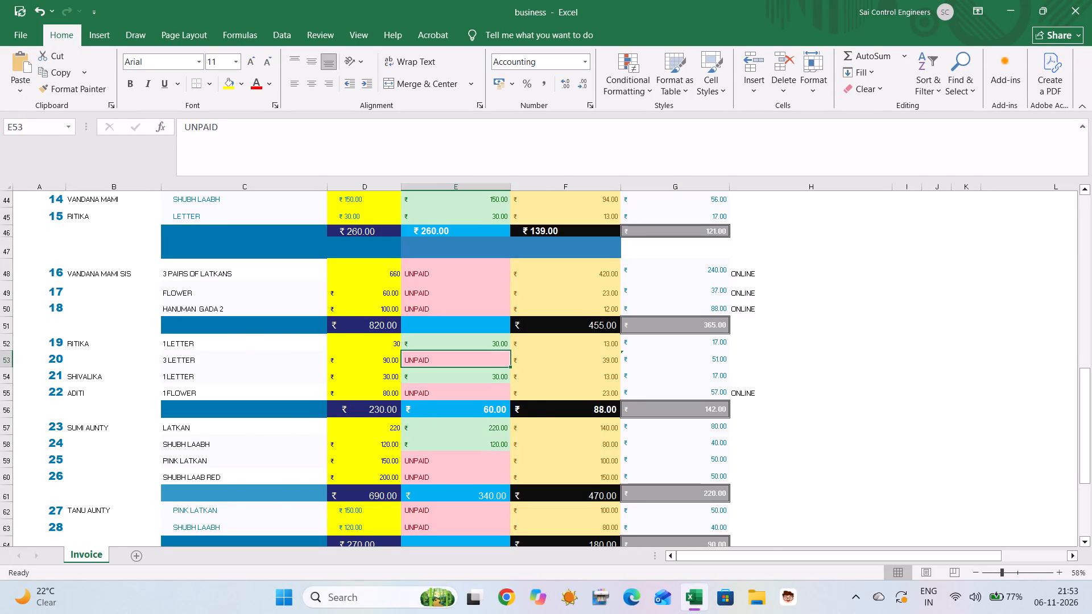
pyautogui.write('90')
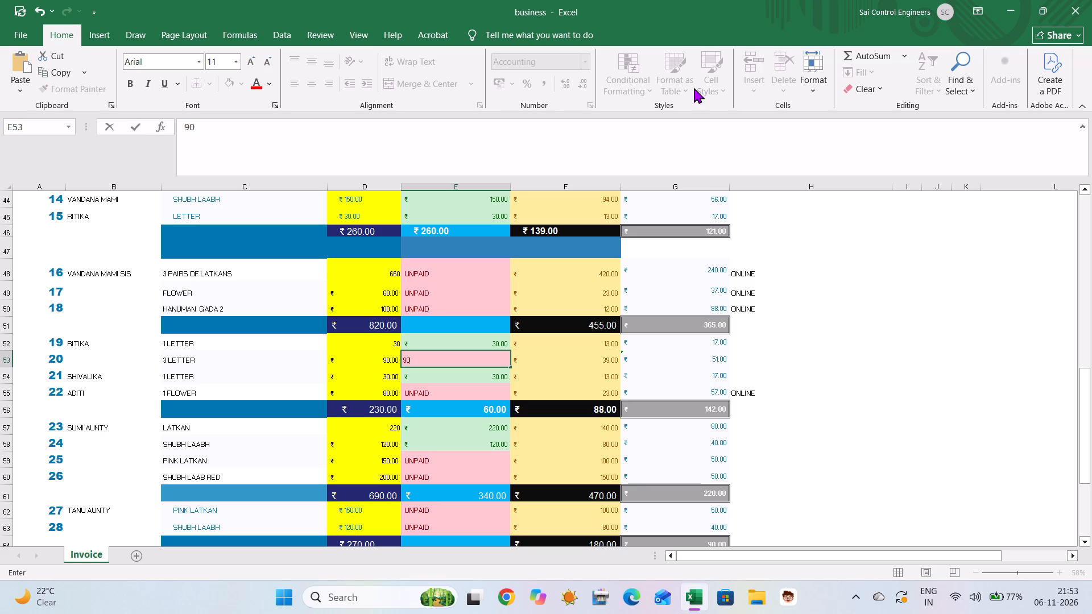
pyautogui.click(816, 82)
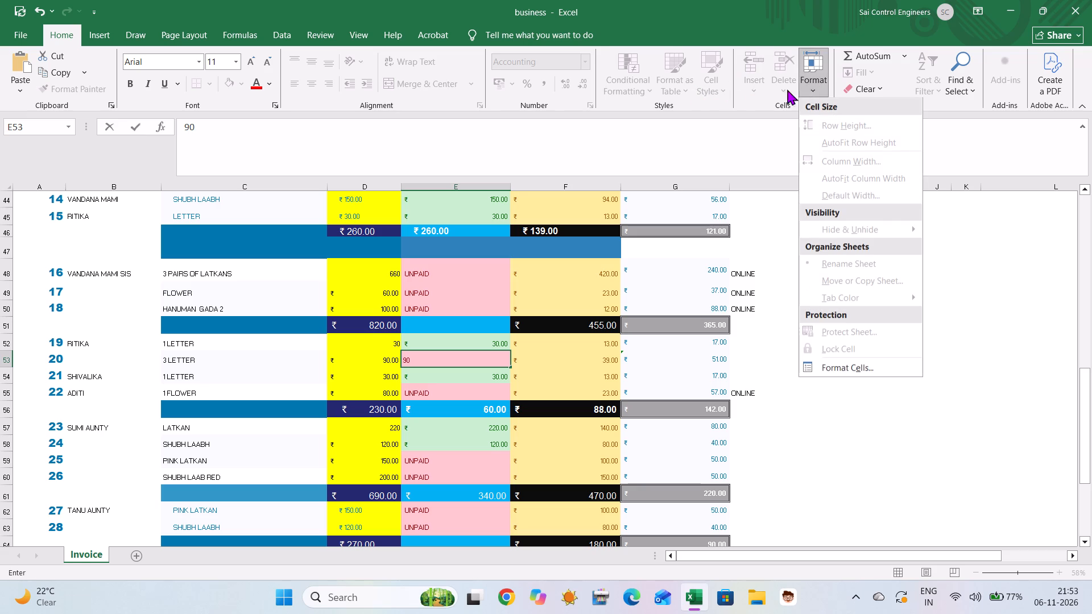
pyautogui.click(768, 92)
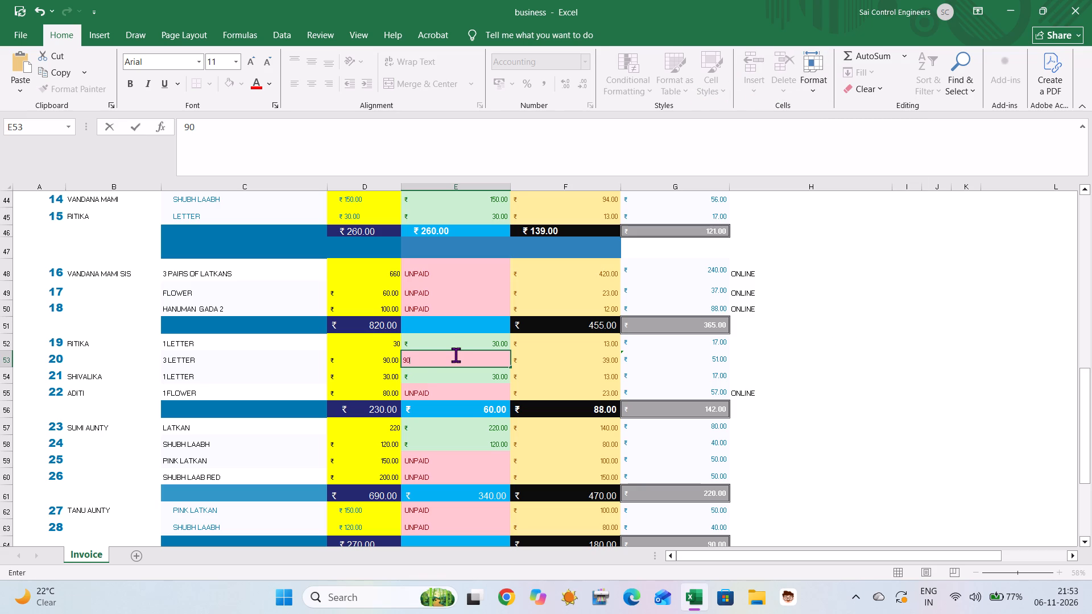
pyautogui.press('Return')
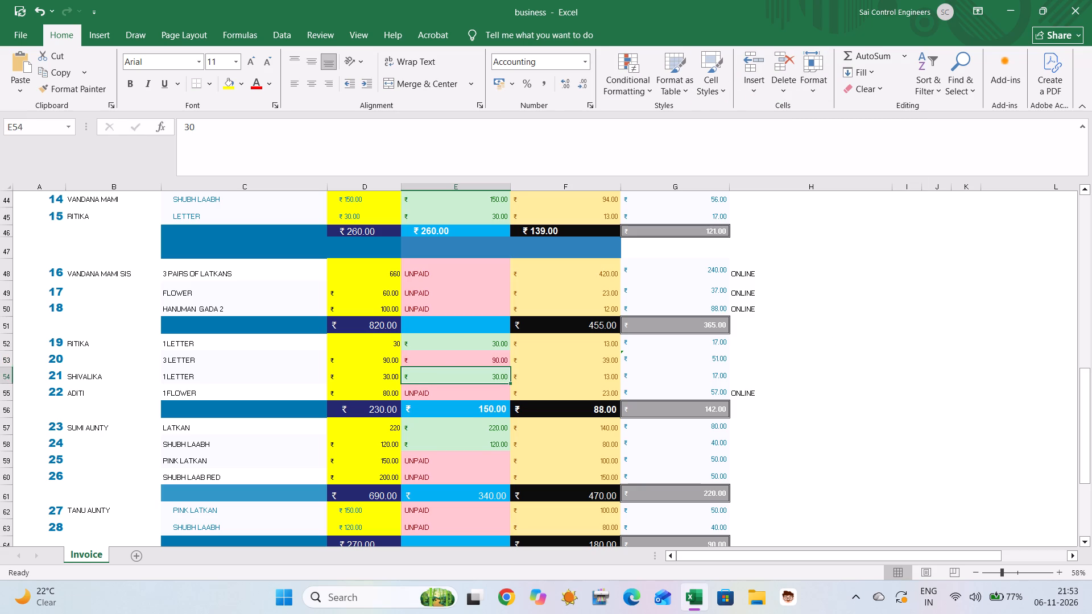
pyautogui.click(479, 362)
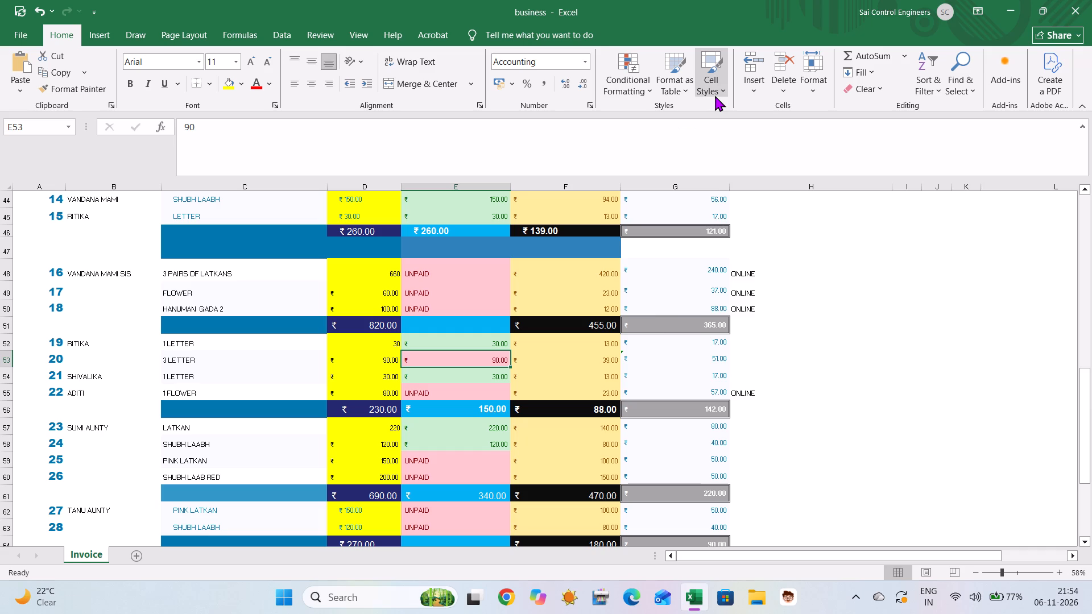
pyautogui.click(715, 96)
pyautogui.click(806, 115)
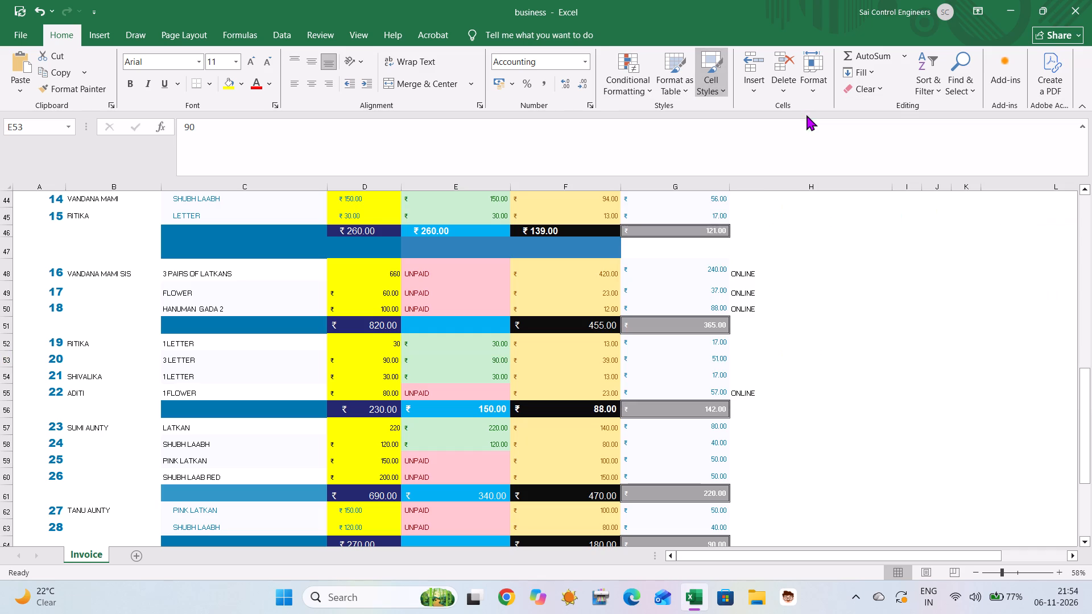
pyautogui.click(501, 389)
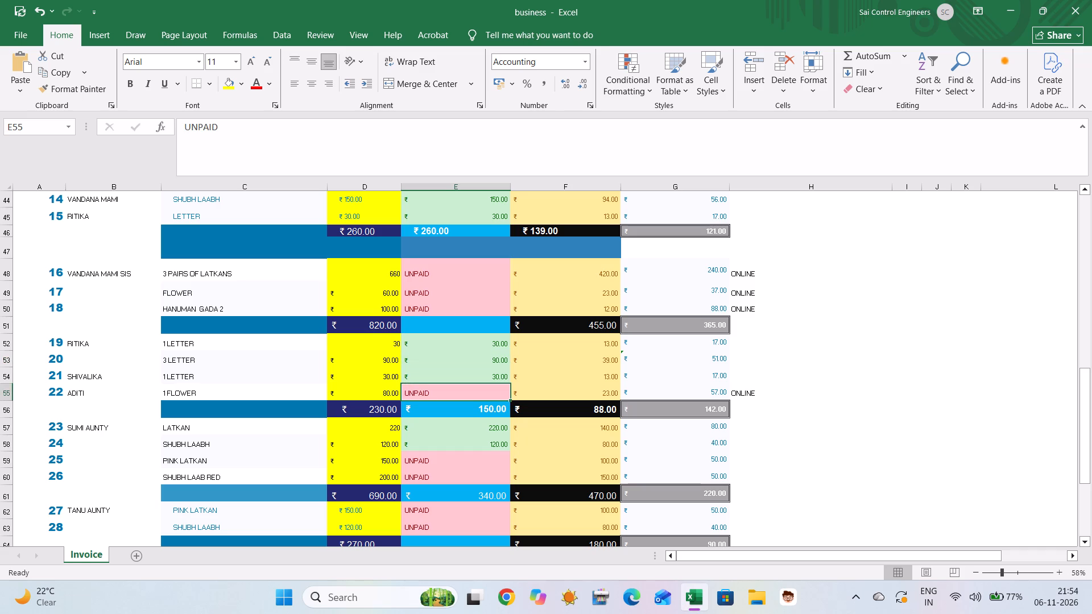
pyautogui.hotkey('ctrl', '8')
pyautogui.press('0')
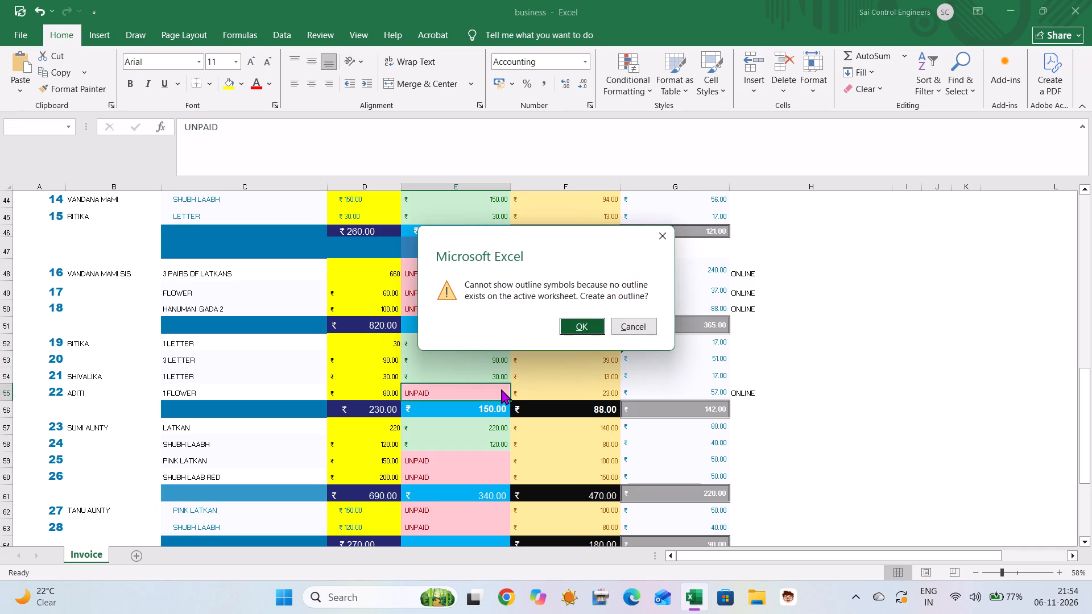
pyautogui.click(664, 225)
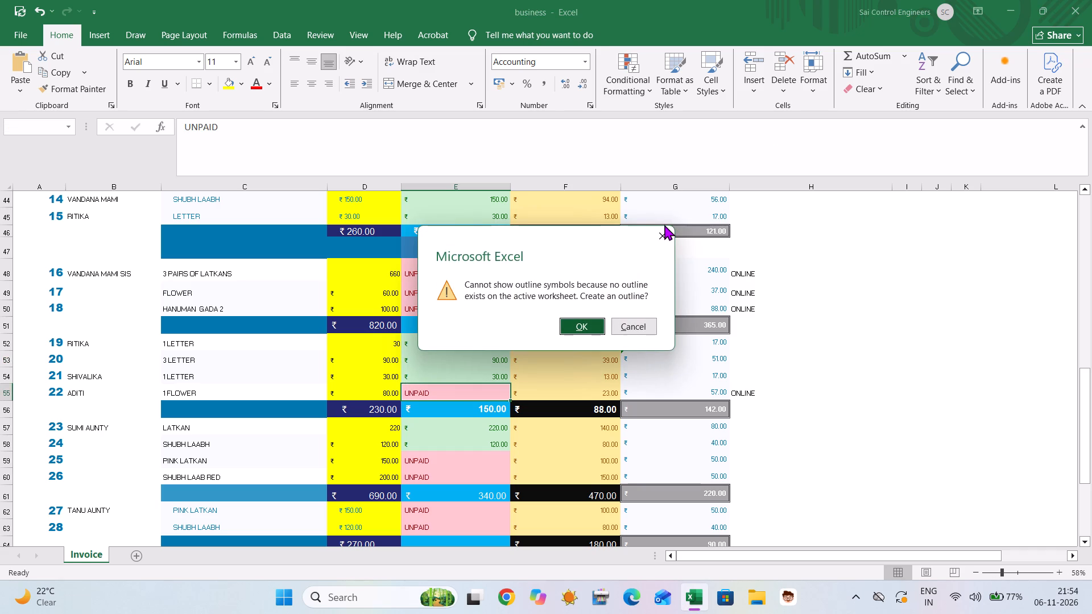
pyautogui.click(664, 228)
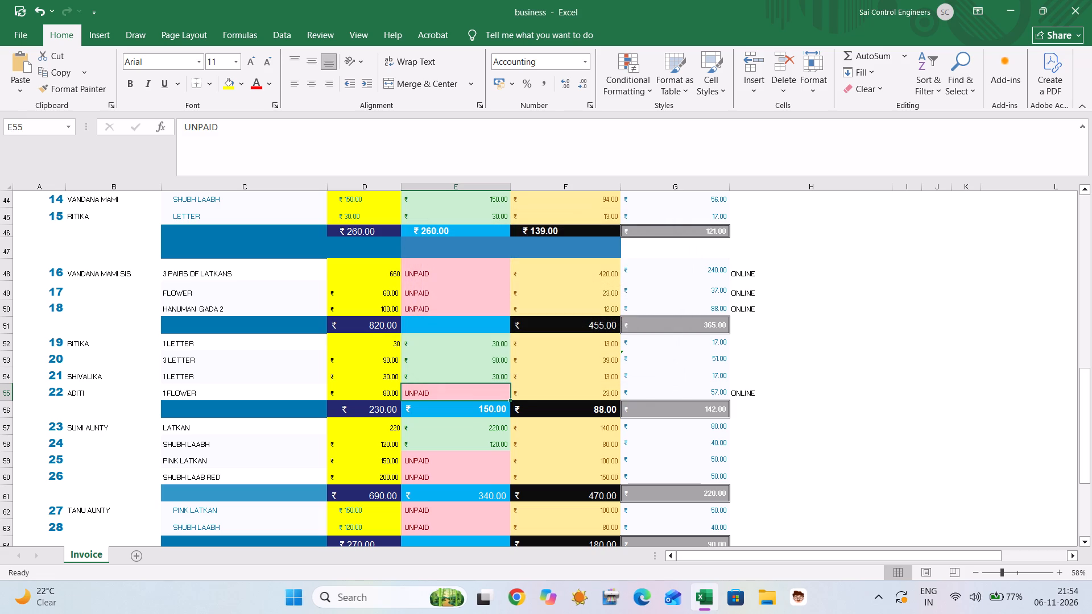
# Replace the unpaid status of the 1 FLOWER order in E55 with a payment of 80.
pyautogui.click(469, 388)
pyautogui.doubleClick(469, 388)
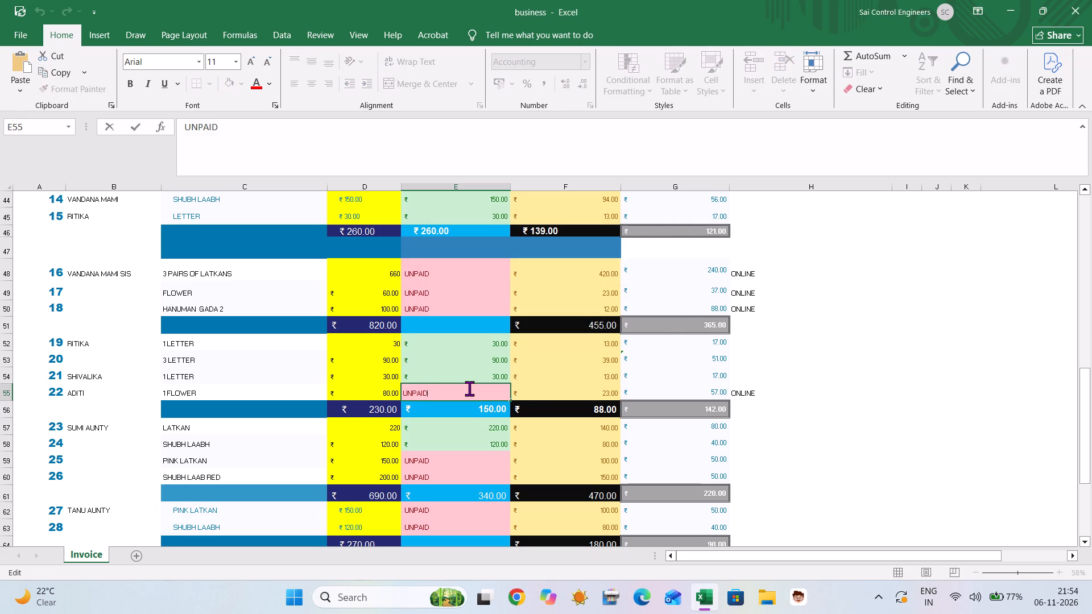
pyautogui.press('BackSpace')
pyautogui.press('BackSpace')
pyautogui.press('BackSpace')
pyautogui.press('BackSpace')
pyautogui.press('BackSpace')
pyautogui.press('BackSpace')
pyautogui.press('BackSpace')
pyautogui.press('BackSpace')
pyautogui.press('BackSpace')
pyautogui.press('BackSpace')
pyautogui.press('BackSpace')
pyautogui.press('BackSpace')
pyautogui.press('BackSpace')
pyautogui.press('BackSpace')
pyautogui.write('80')
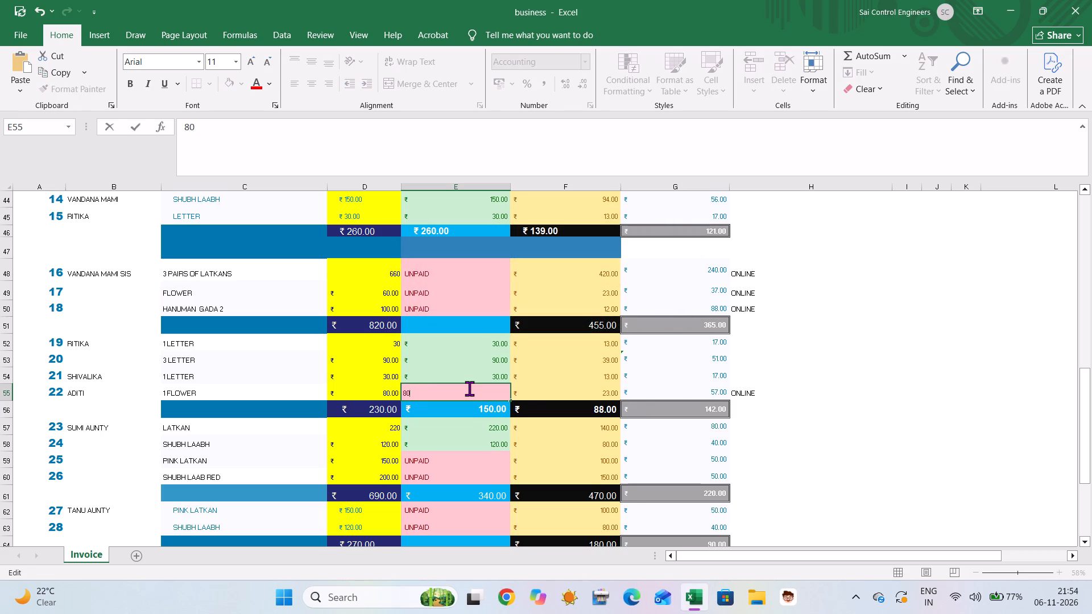
pyautogui.press('Return')
# Apply the Good cell style to the flower order's payment in E55.
pyautogui.click(479, 388)
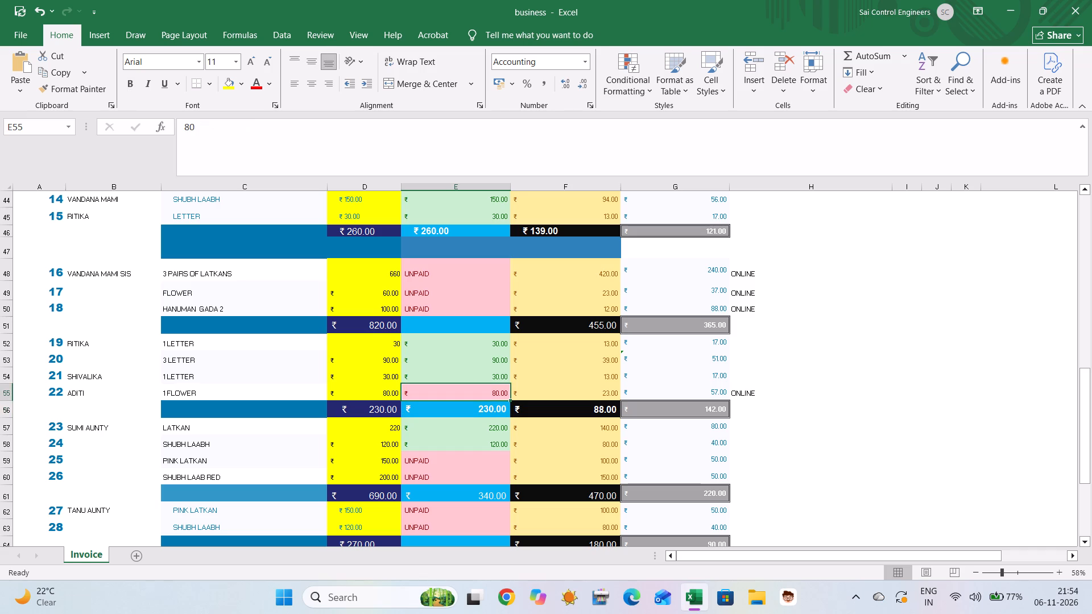
pyautogui.click(810, 76)
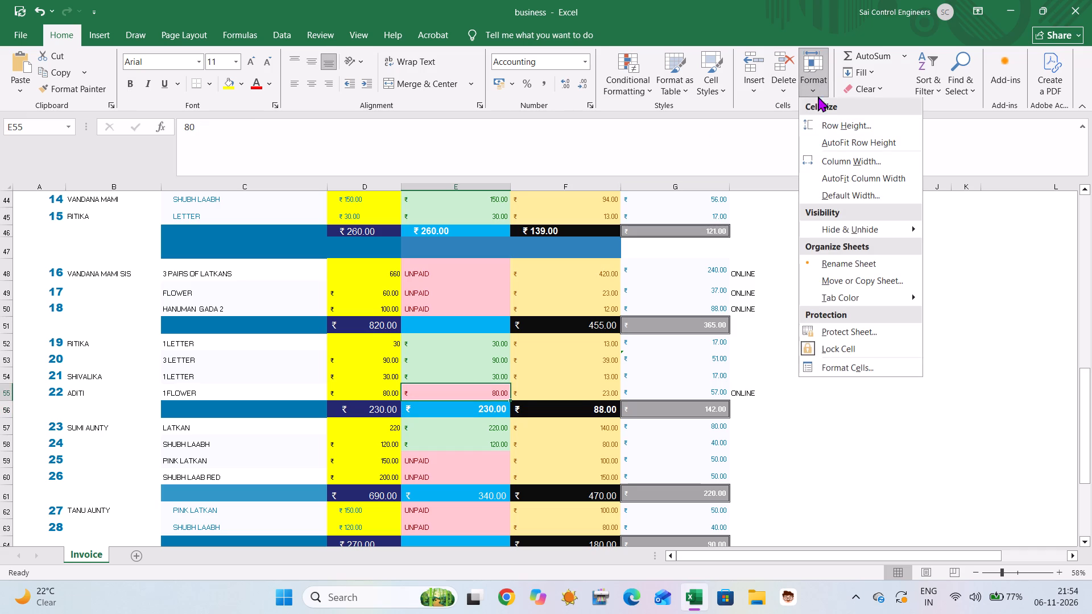
pyautogui.click(708, 72)
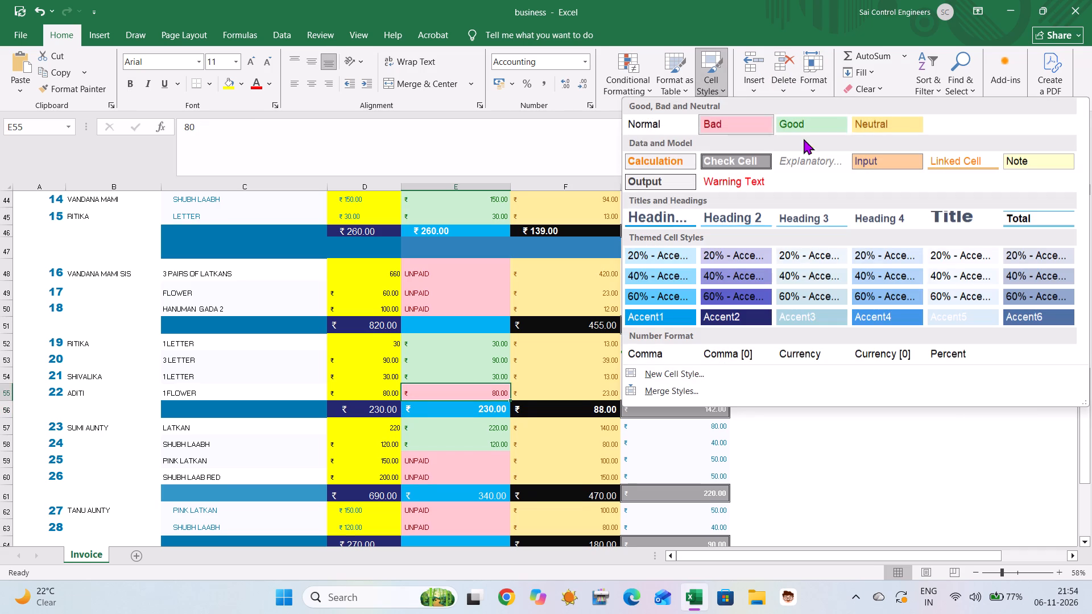
pyautogui.click(817, 118)
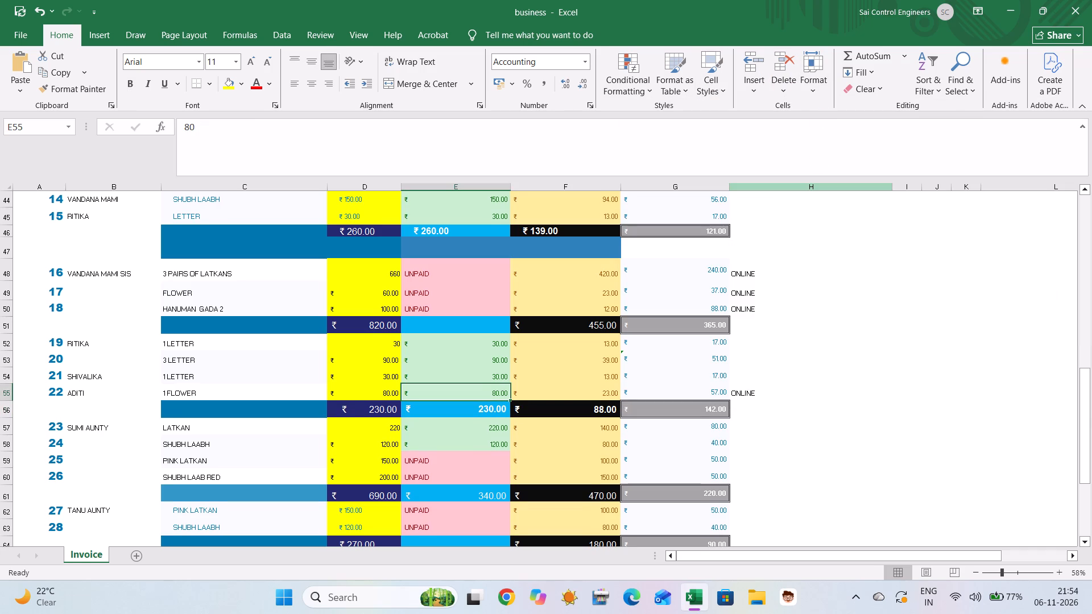
# Replace the unpaid entries for orders 16 to 18 in E48:E50 with payments of 660, 60 and 100.
pyautogui.click(475, 265)
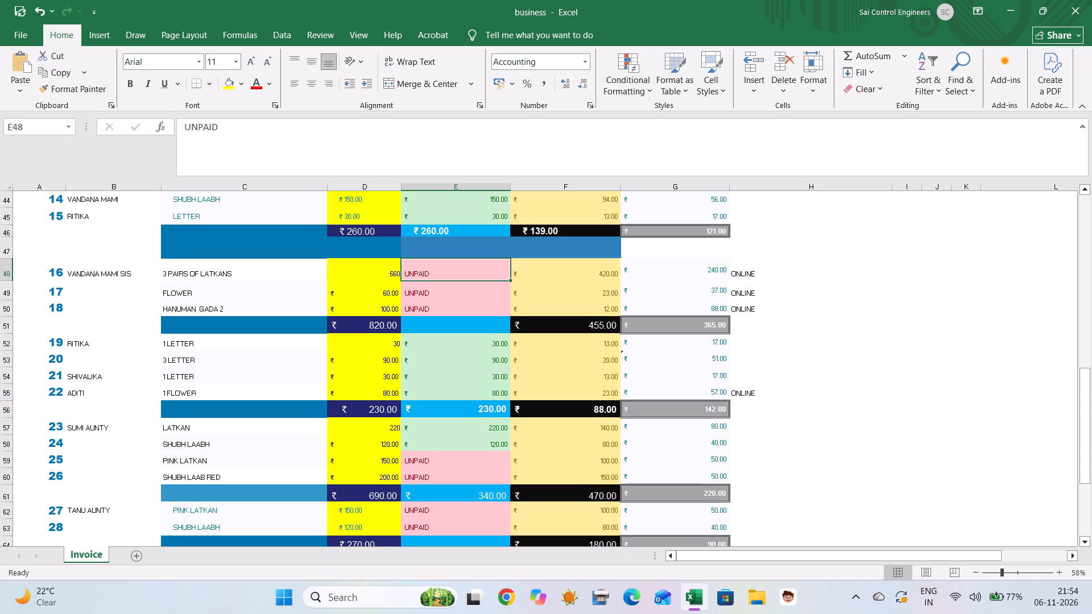
pyautogui.write('66')
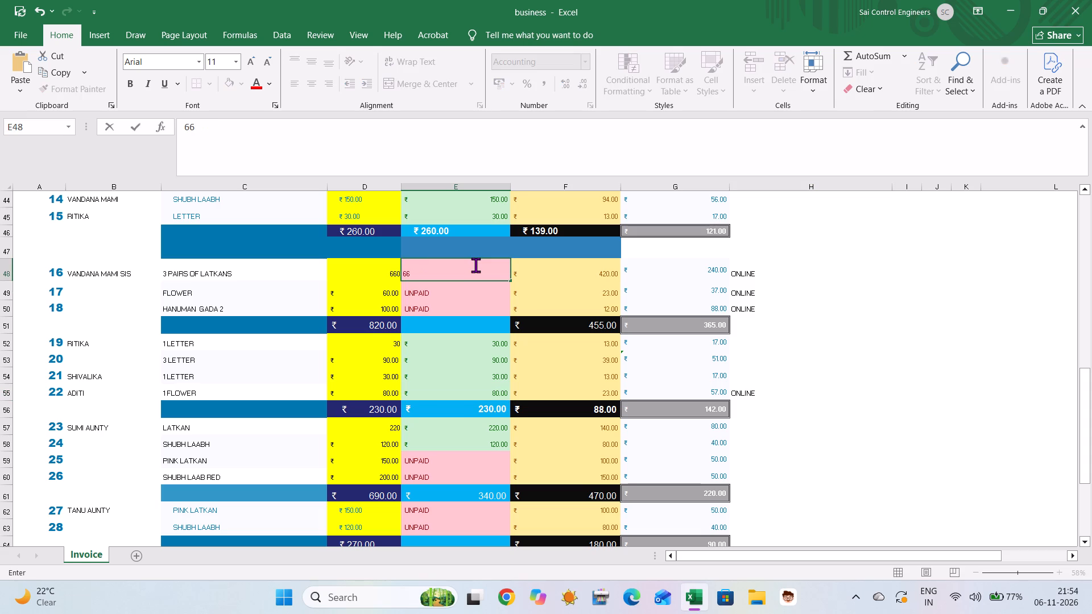
pyautogui.press('0')
pyautogui.press('Down')
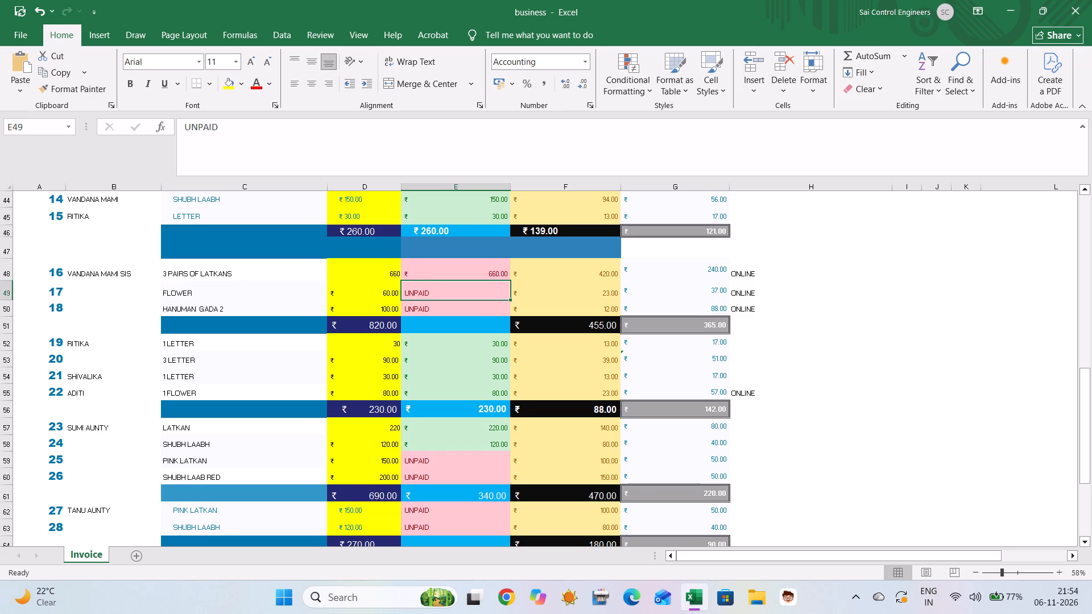
pyautogui.write('60')
pyautogui.press('Down')
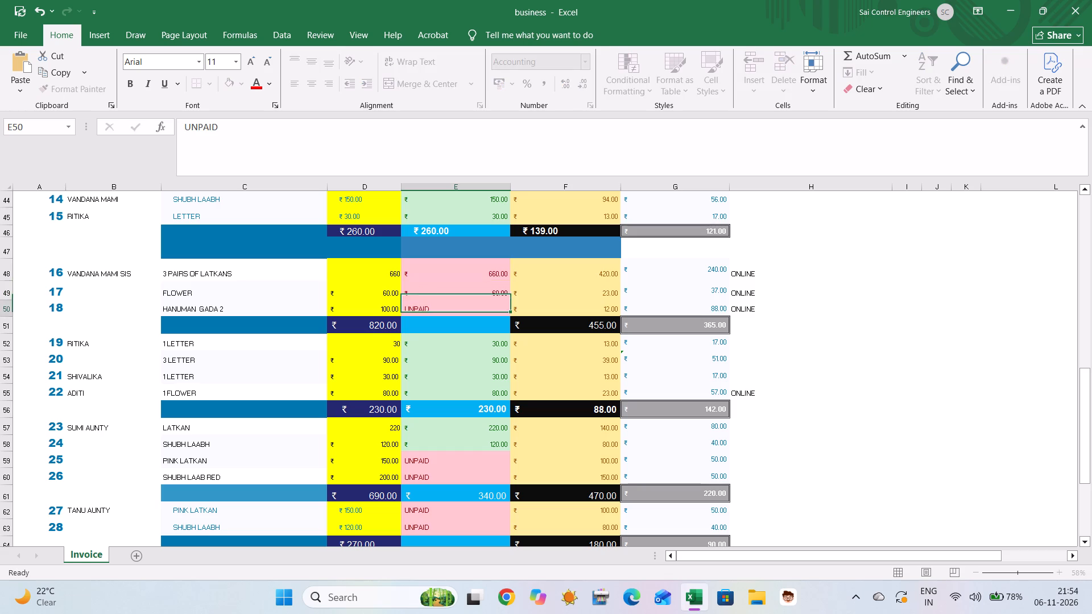
pyautogui.write('100')
# Apply the Good cell style to the payments of orders 16 to 18 in E48:E50.
pyautogui.click(475, 265)
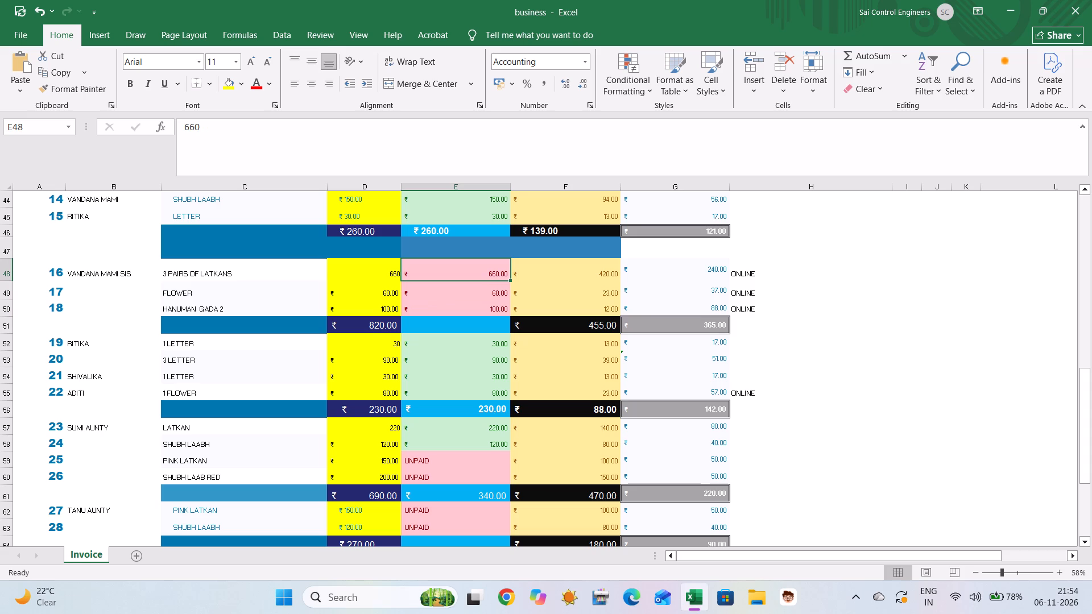
pyautogui.moveTo(475, 265); pyautogui.dragTo(480, 310)
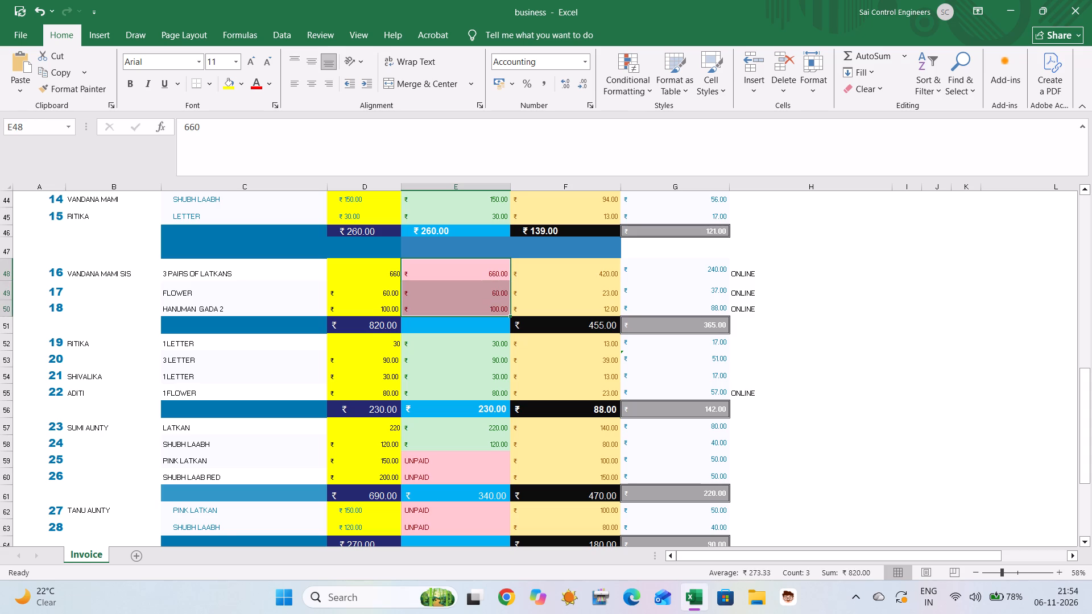
pyautogui.click(704, 74)
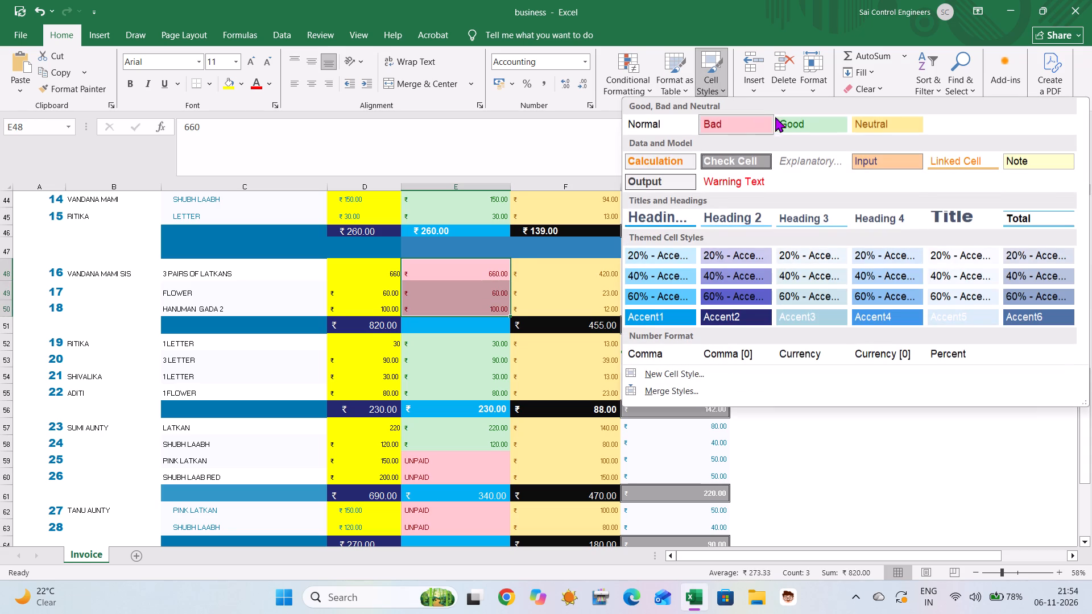
pyautogui.click(790, 117)
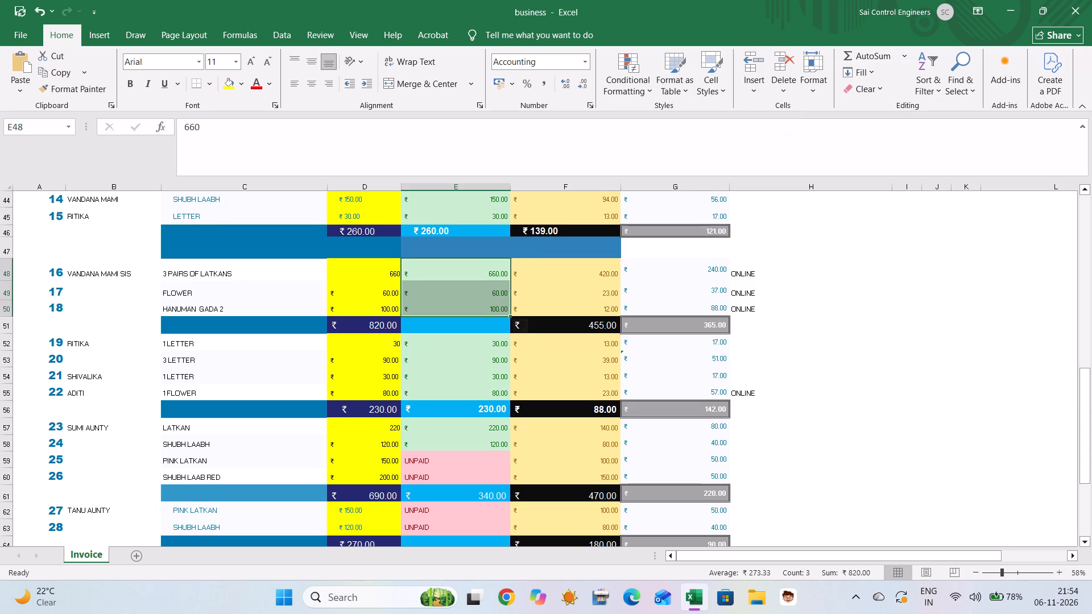
# AutoSum the payments in E48:E50 into the blue subtotal cell E51.
pyautogui.scroll(-1, 637, 410)
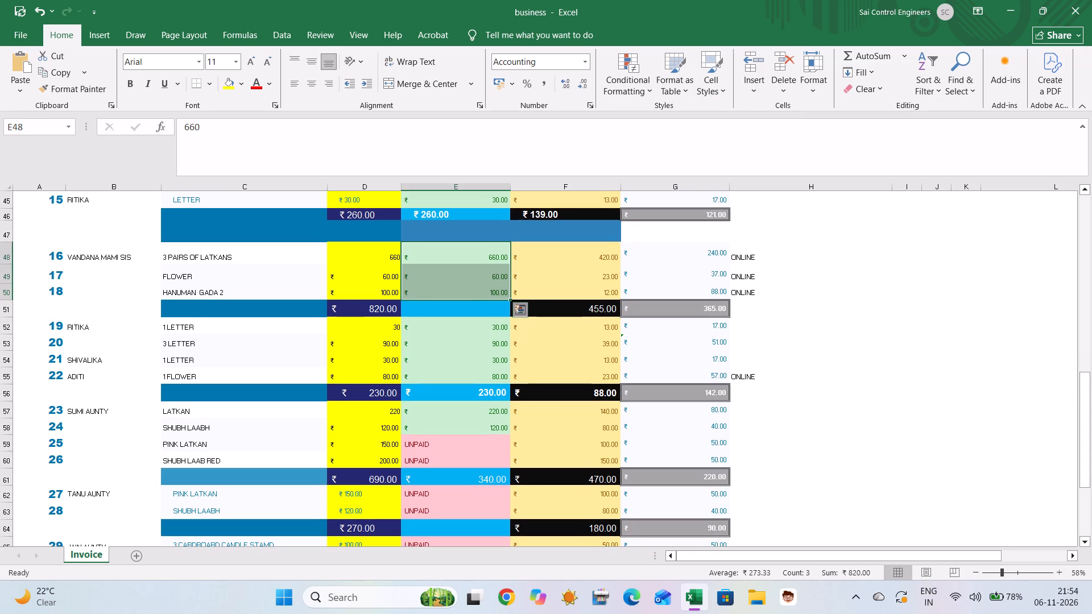
pyautogui.click(417, 254)
pyautogui.moveTo(417, 254); pyautogui.dragTo(458, 320)
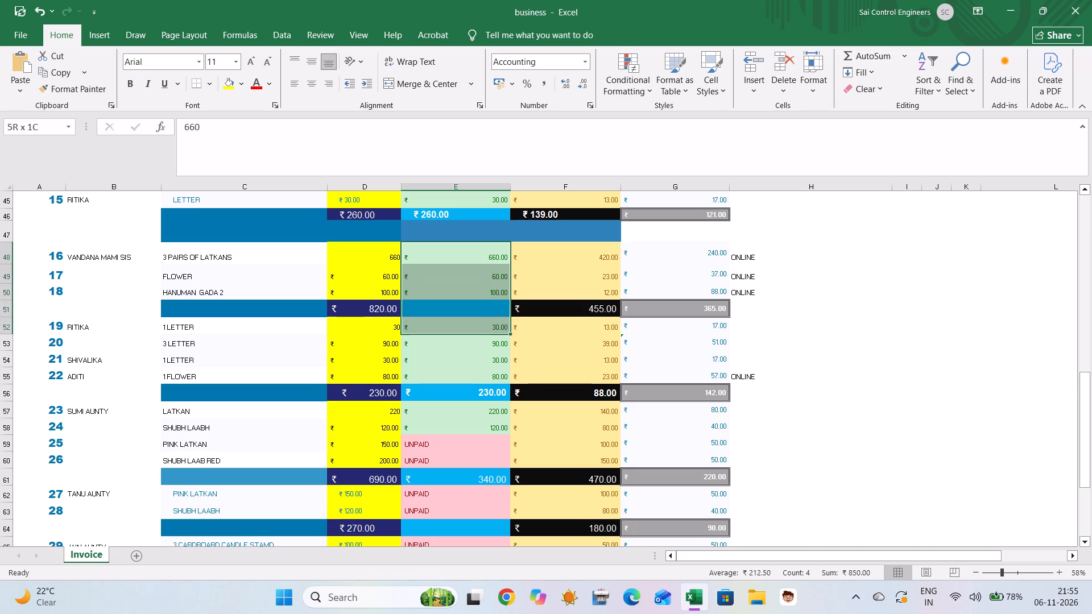
pyautogui.moveTo(458, 320); pyautogui.dragTo(461, 301)
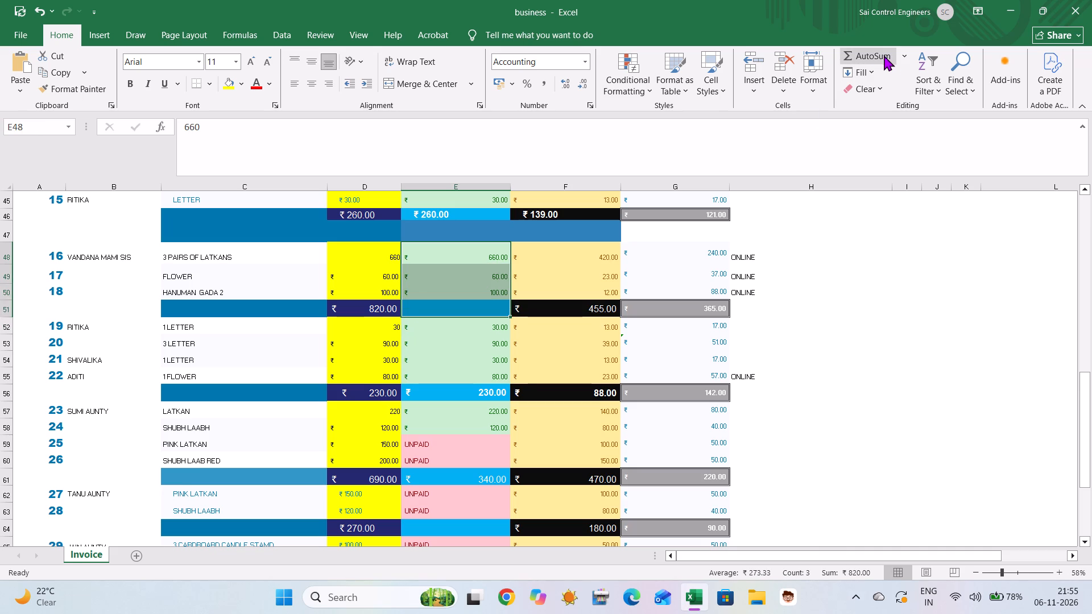
pyautogui.click(883, 55)
pyautogui.click(786, 263)
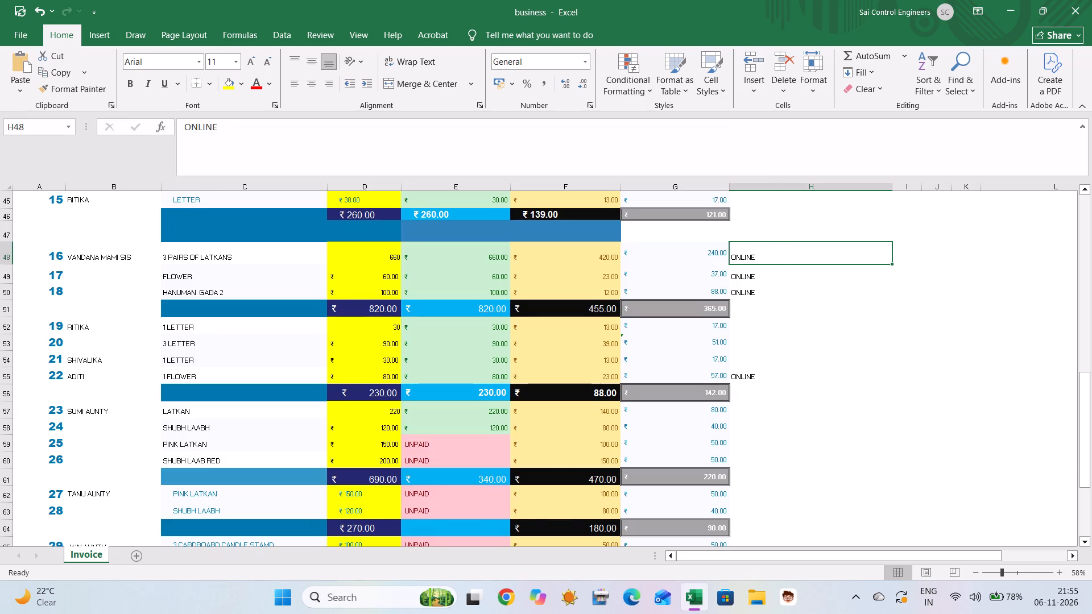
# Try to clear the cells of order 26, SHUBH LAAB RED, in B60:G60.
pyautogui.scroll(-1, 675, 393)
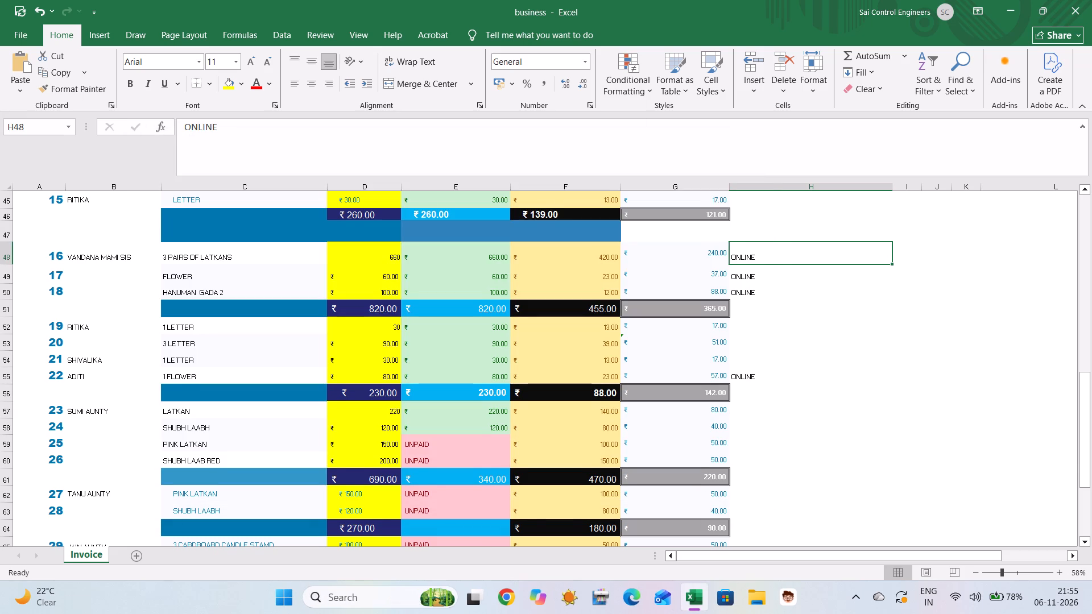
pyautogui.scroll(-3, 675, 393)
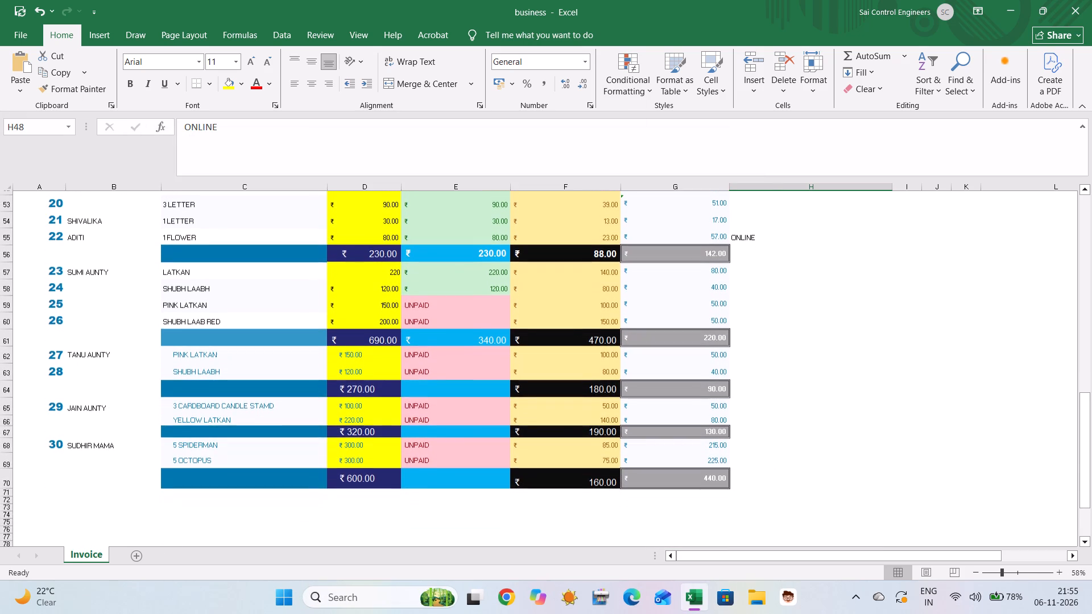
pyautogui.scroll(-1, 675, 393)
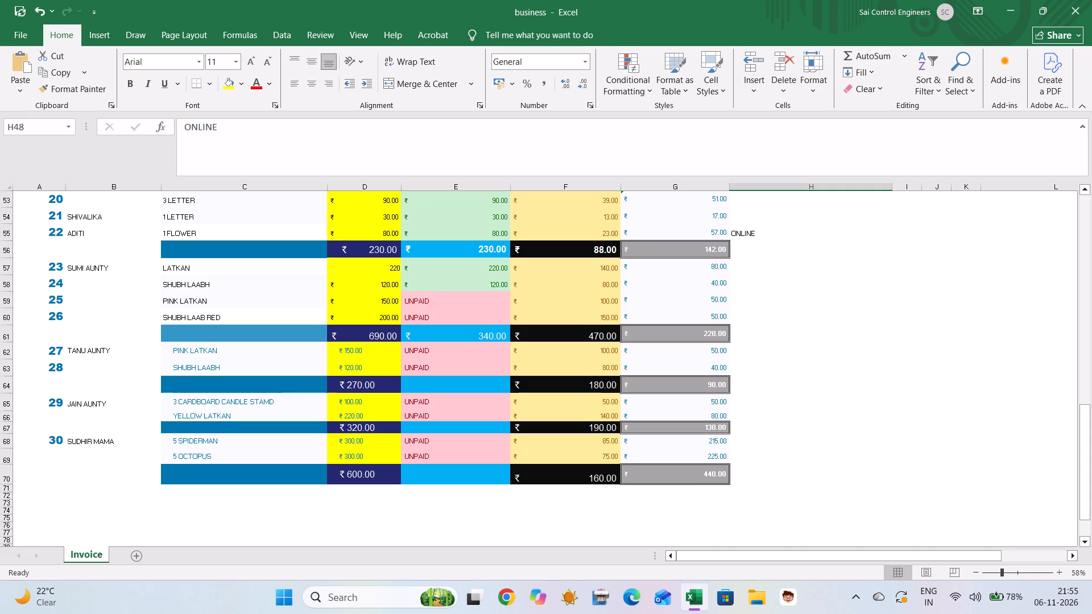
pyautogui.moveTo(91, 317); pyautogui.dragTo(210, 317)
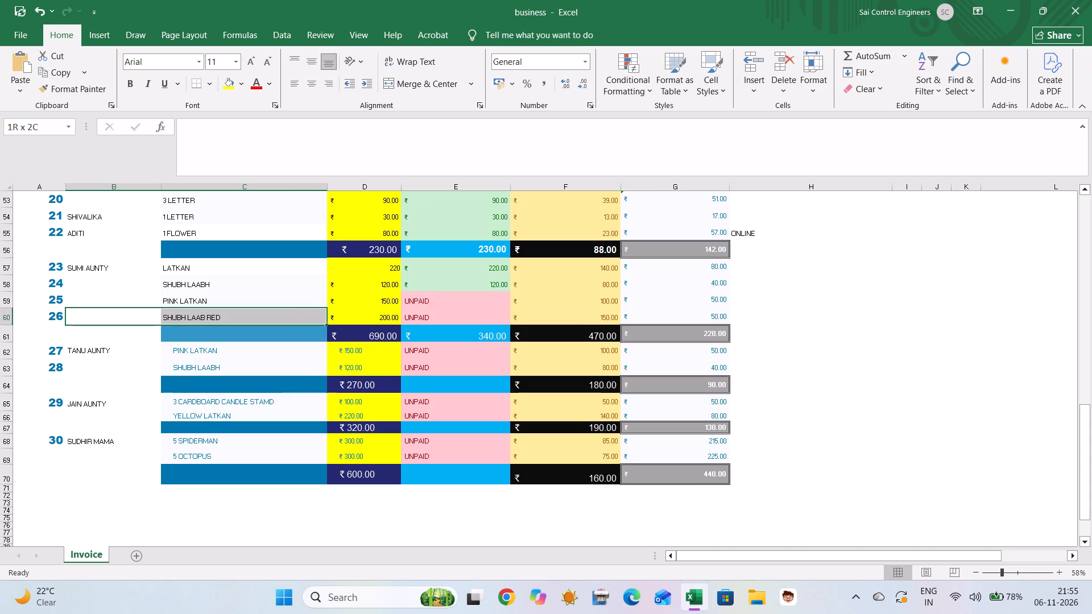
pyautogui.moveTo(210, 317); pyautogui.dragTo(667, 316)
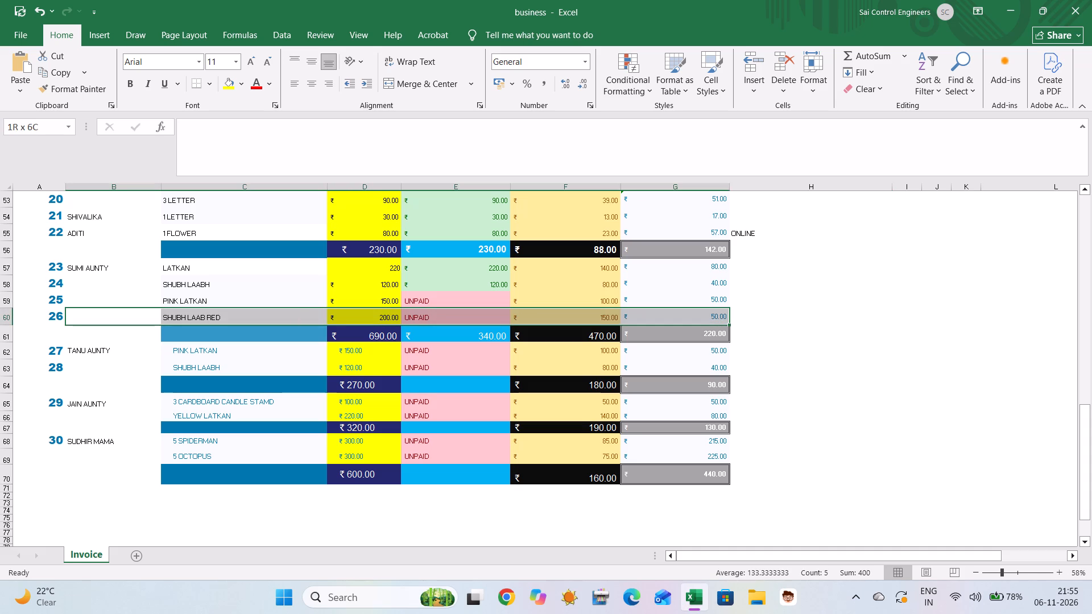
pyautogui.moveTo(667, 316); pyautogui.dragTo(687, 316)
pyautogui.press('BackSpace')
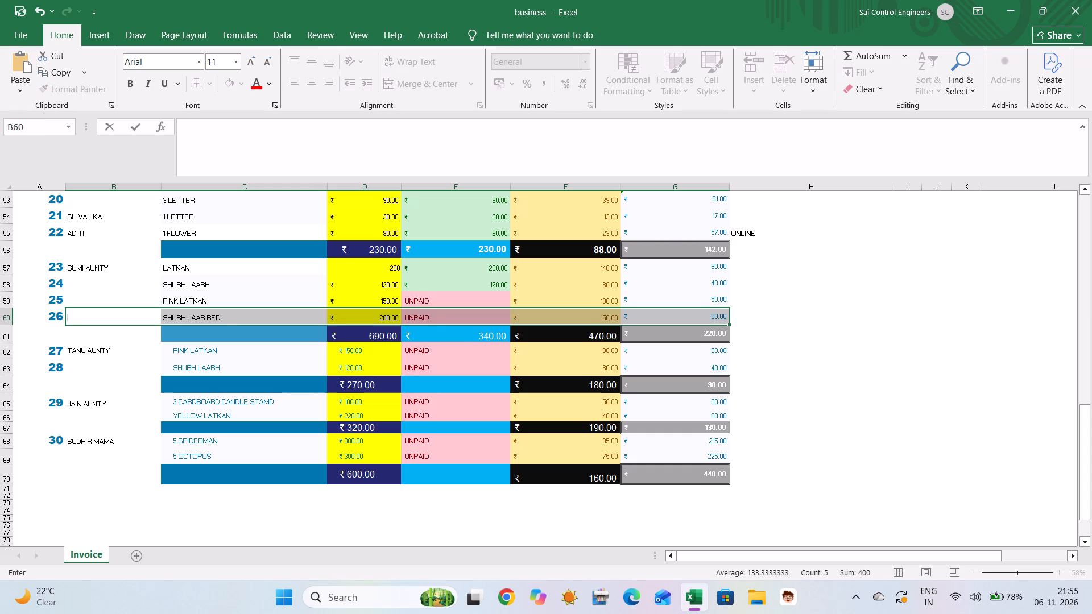
# Delete the entire row 60 holding order 26, SHUBH LAAB RED.
pyautogui.click(5, 320)
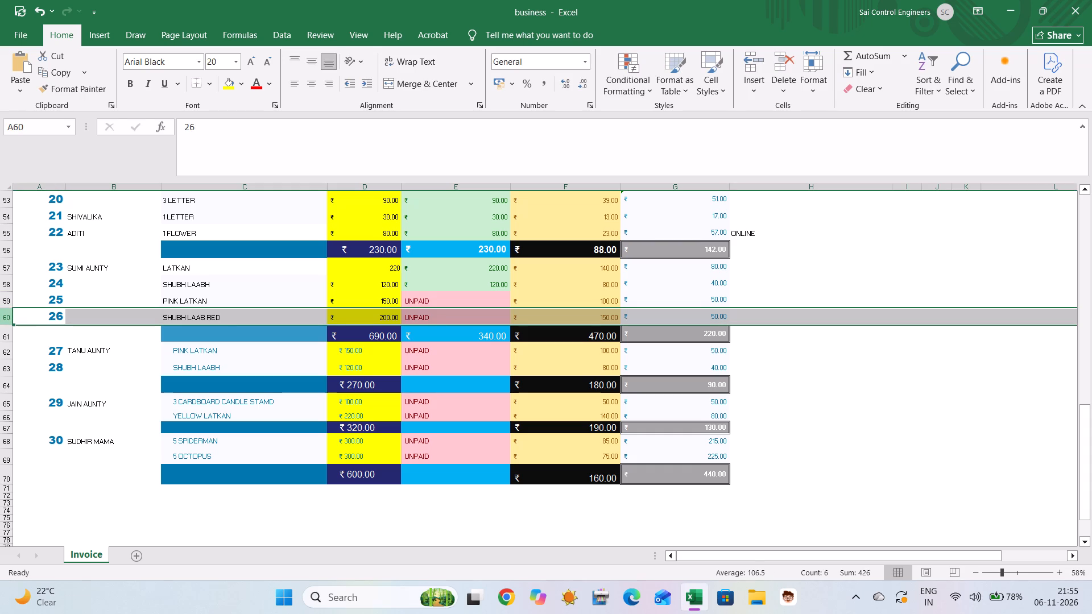
pyautogui.rightClick(5, 320)
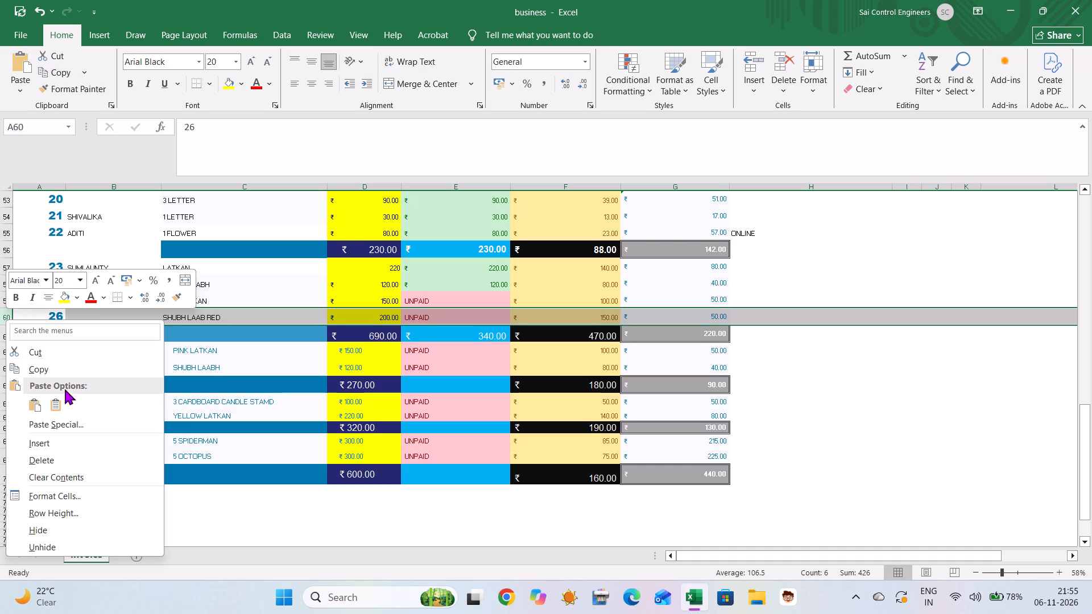
pyautogui.click(53, 462)
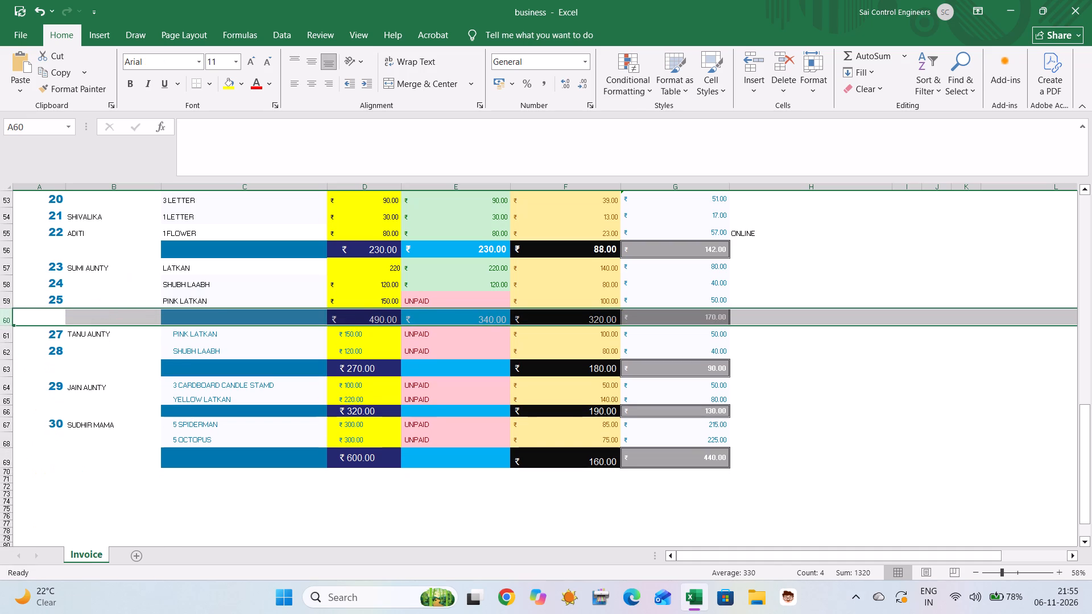
pyautogui.click(175, 470)
# Renumber the remaining orders in column A: 26 in A61, 27 in A62, 28 in A64 and 29 in A67.
pyautogui.click(49, 330)
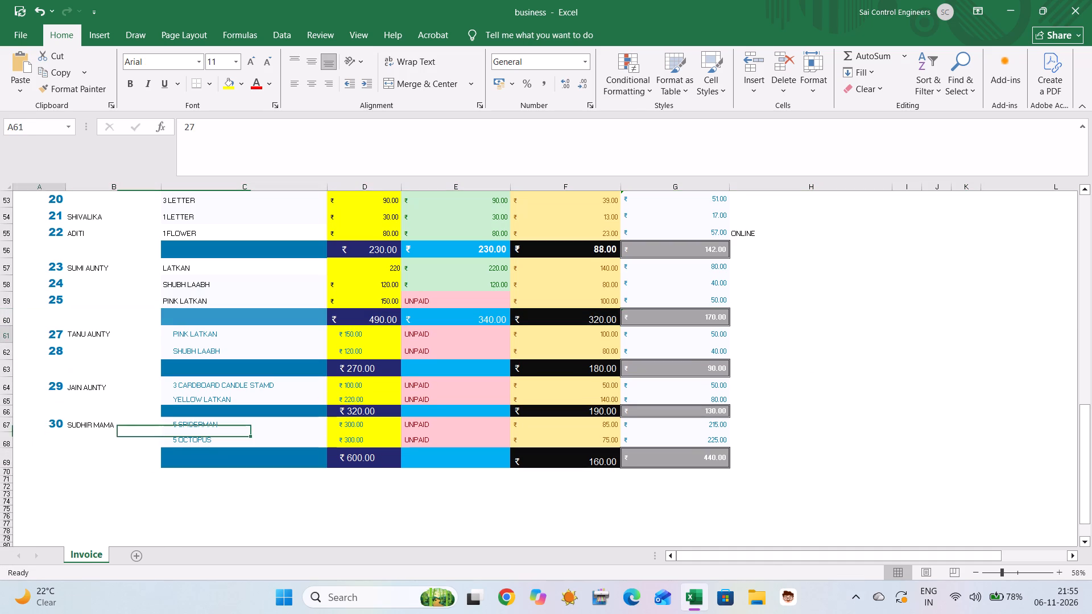
pyautogui.press('2')
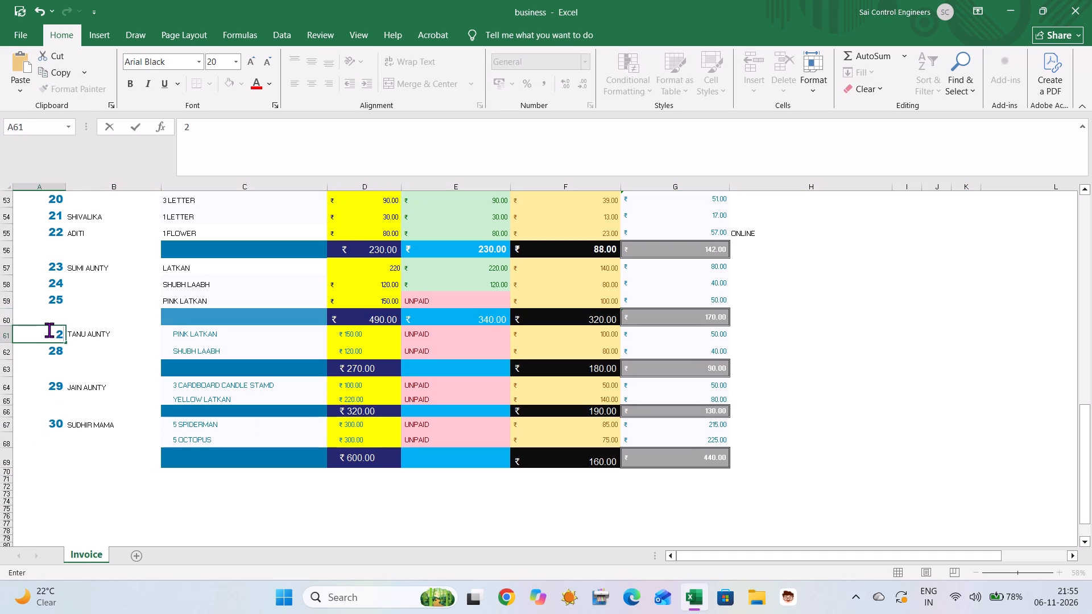
pyautogui.press('6')
pyautogui.press('Down')
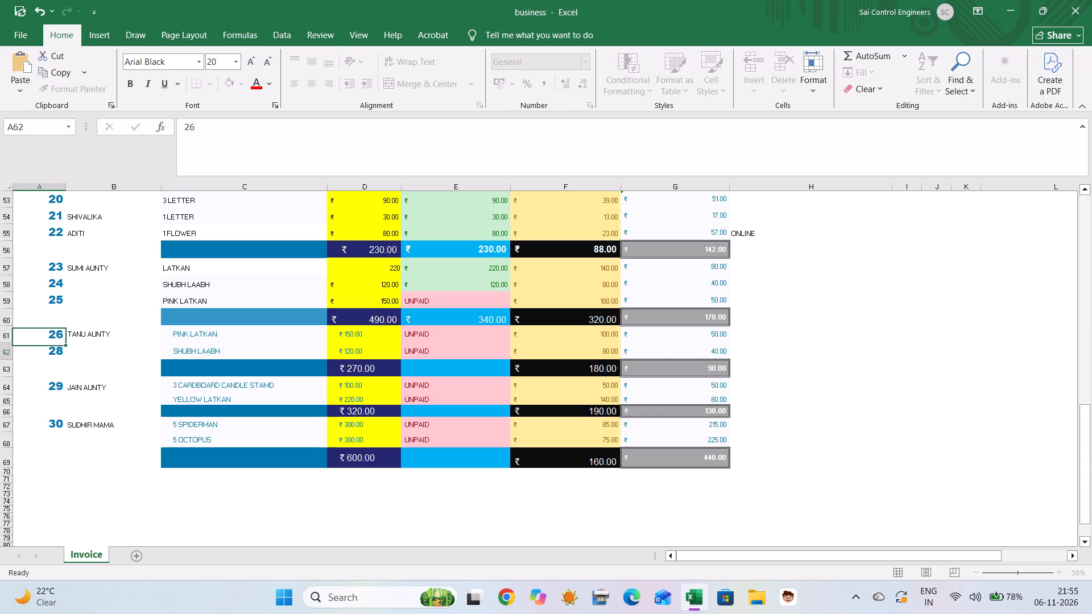
pyautogui.write('27')
pyautogui.press('Down')
pyautogui.press('Down')
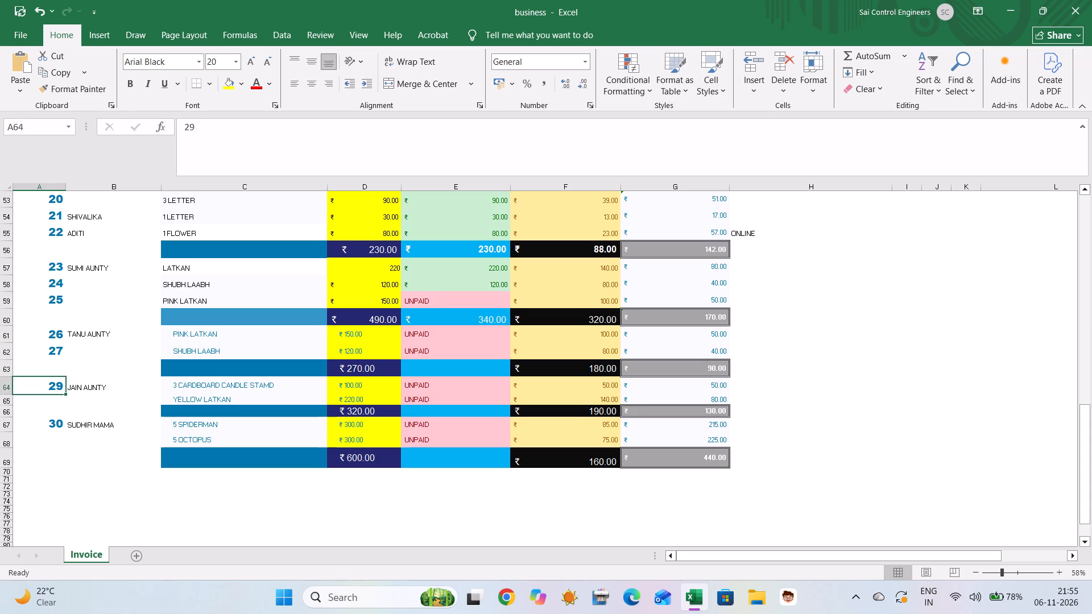
pyautogui.write('28')
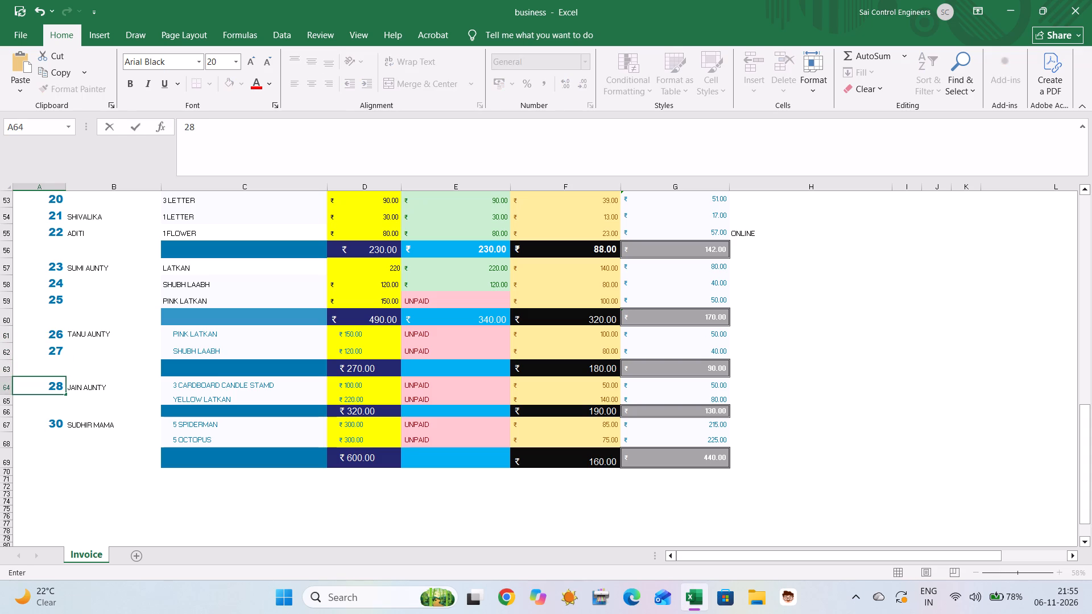
pyautogui.press('Down')
pyautogui.press('Down')
pyautogui.press('Down')
pyautogui.write('29')
pyautogui.click(197, 403)
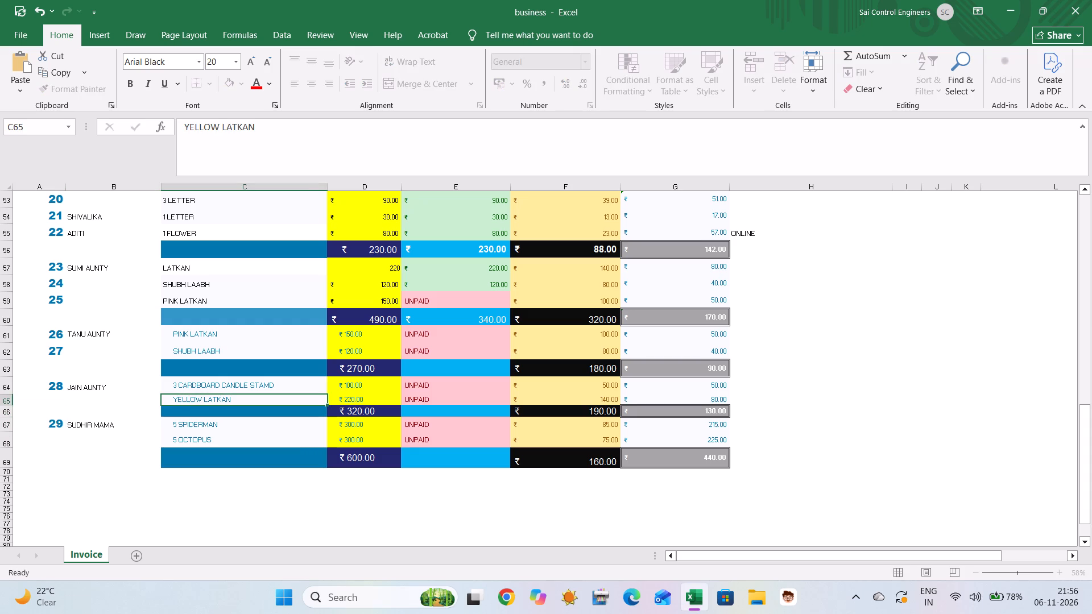
pyautogui.click(326, 538)
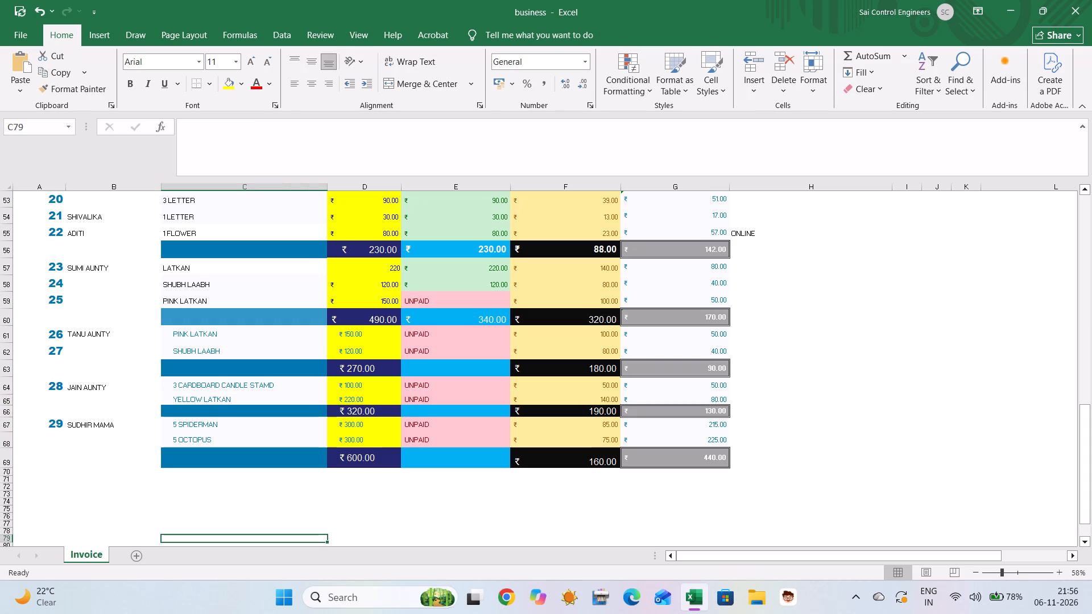
# Replace the unpaid entries for orders 26 and 27 in E61:E62 with payments of 150 and 120.
pyautogui.click(452, 333)
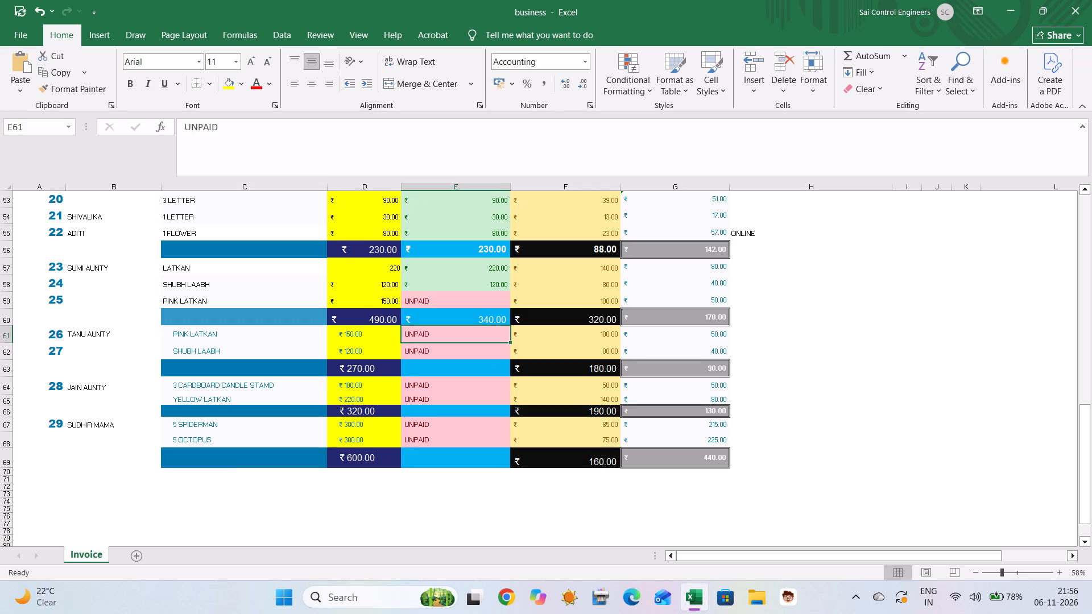
pyautogui.write('150')
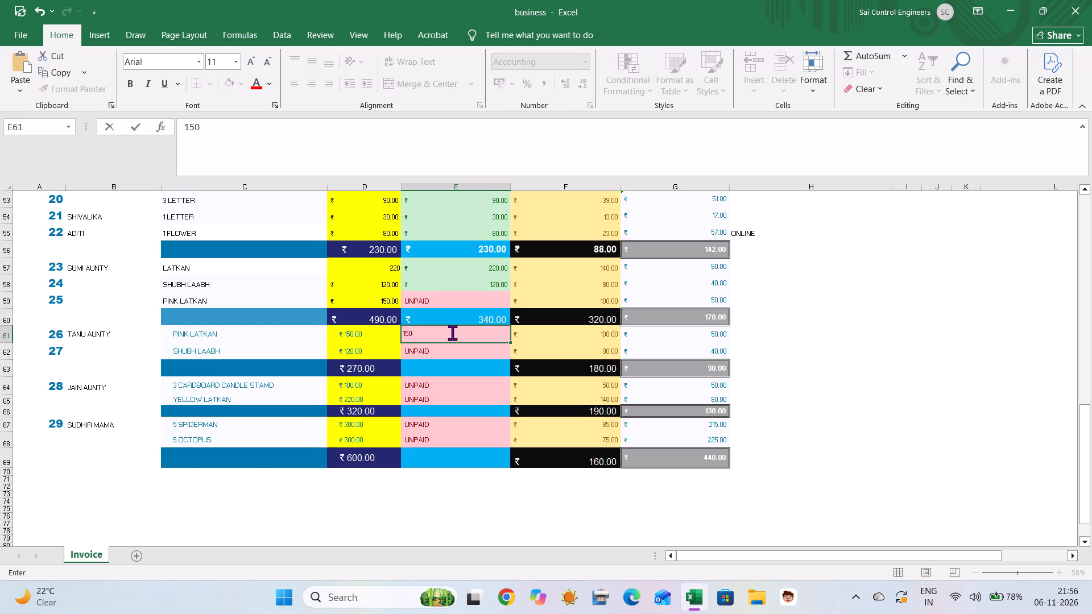
pyautogui.press('Down')
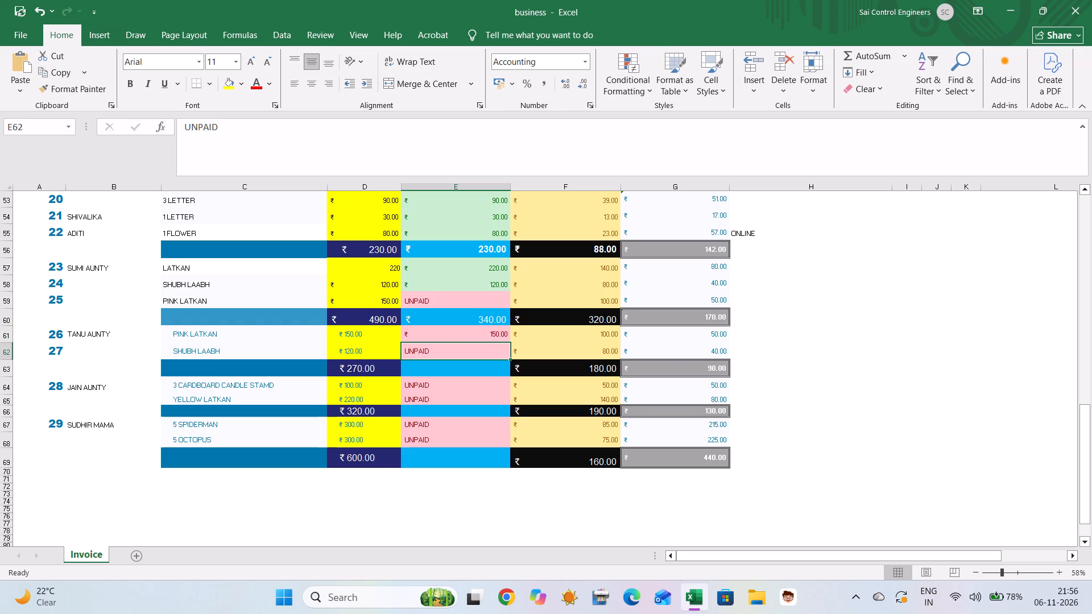
pyautogui.write('120')
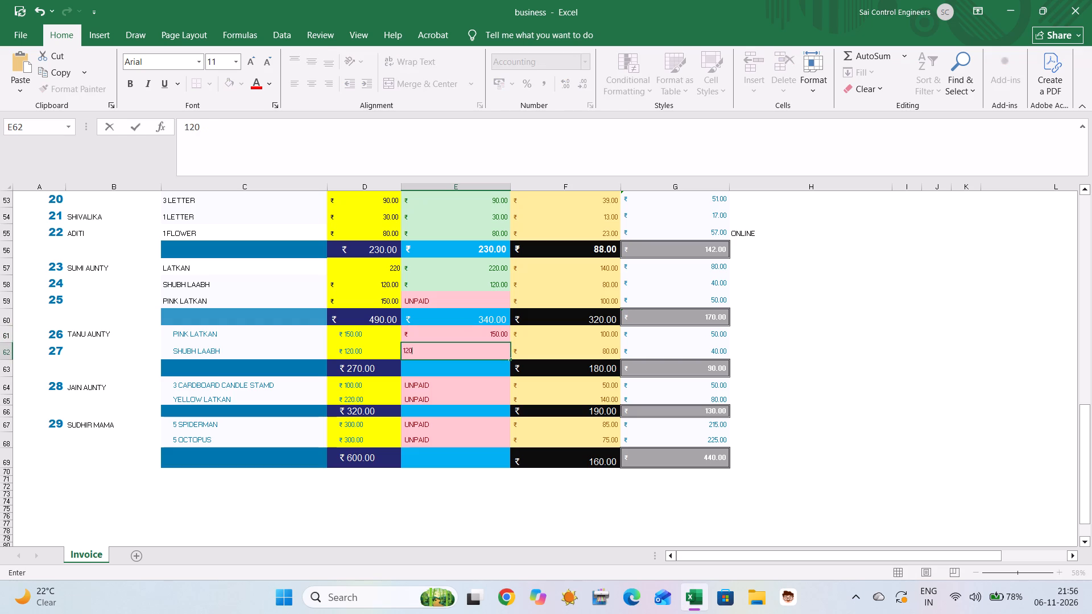
# Apply the Good cell style to the payments of orders 26 and 27 in E61:E62.
pyautogui.moveTo(452, 333); pyautogui.dragTo(455, 360)
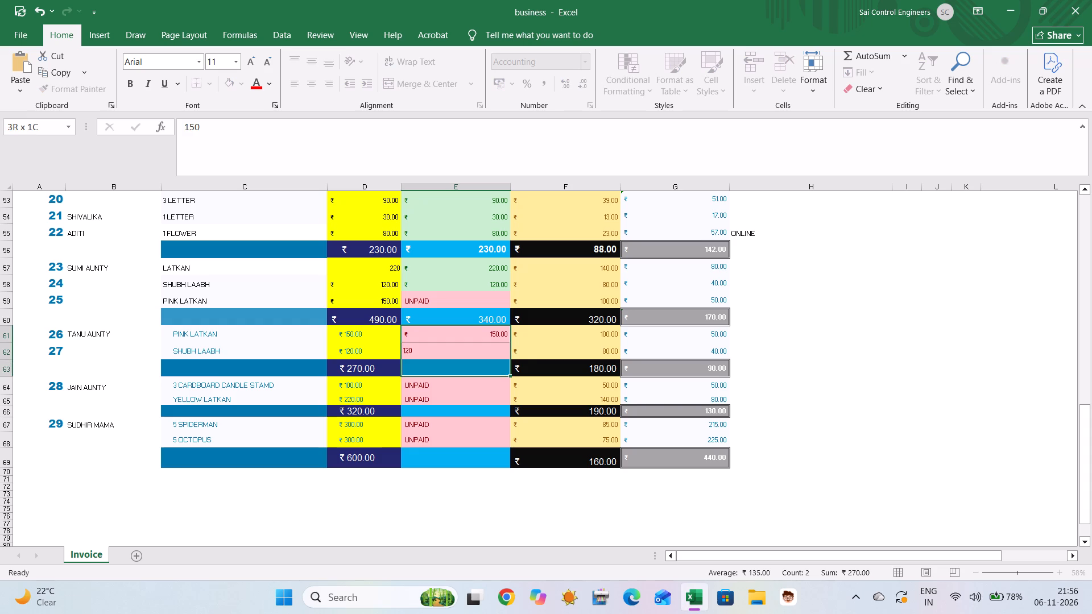
pyautogui.moveTo(455, 360); pyautogui.dragTo(457, 350)
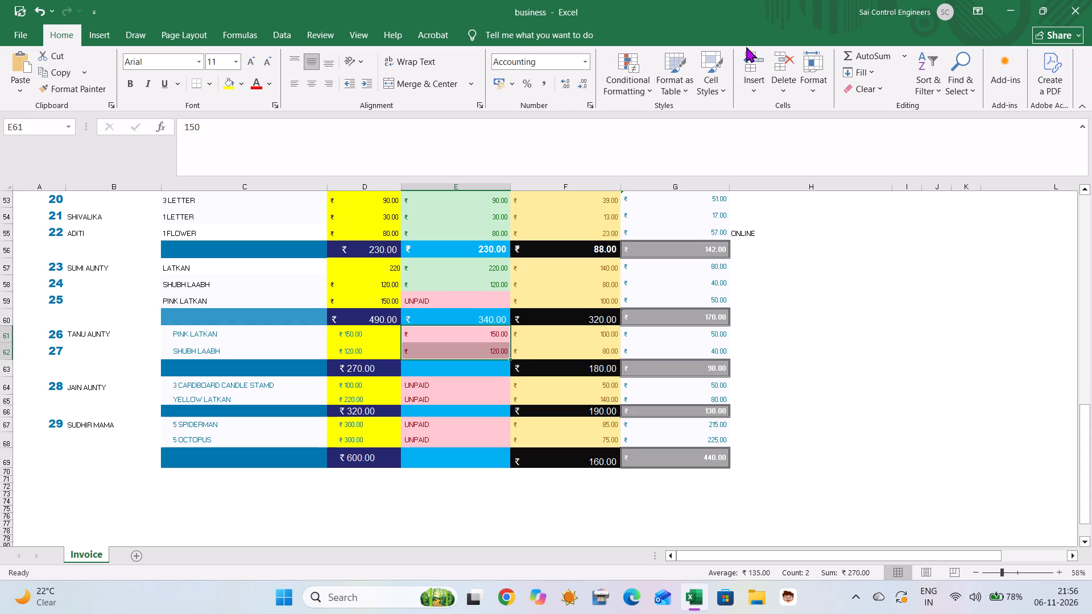
pyautogui.click(702, 81)
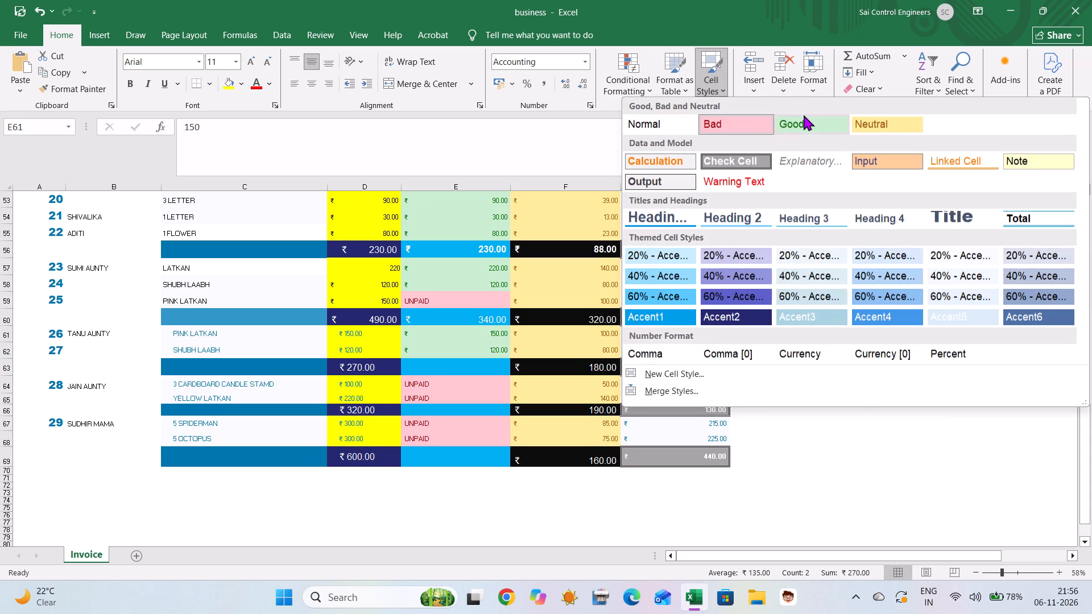
pyautogui.click(804, 115)
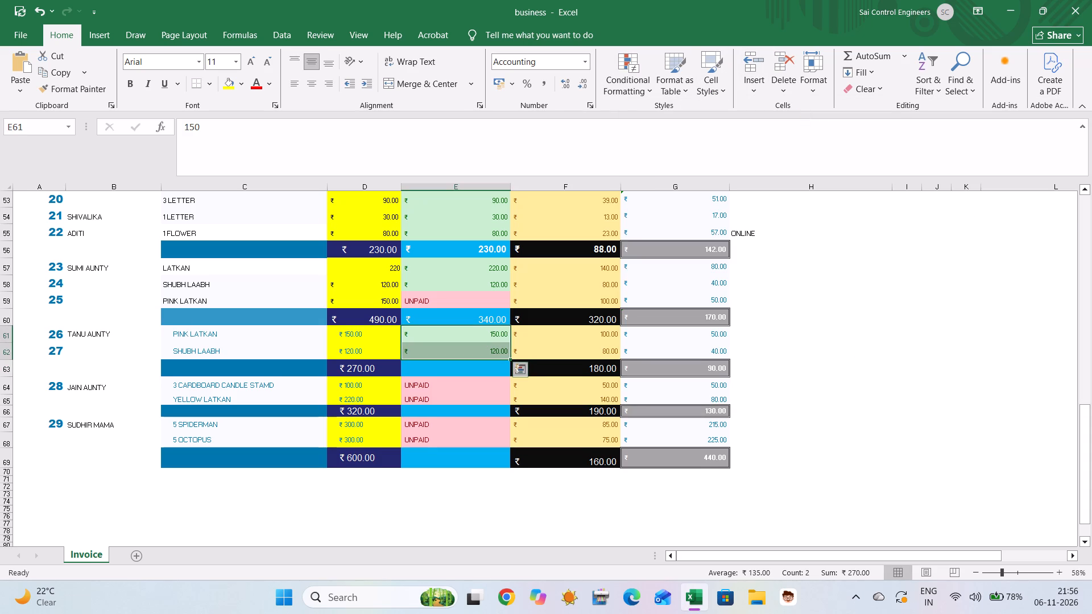
# AutoSum the payments in E61:E62 into the blue subtotal cell E63.
pyautogui.moveTo(424, 335); pyautogui.dragTo(439, 361)
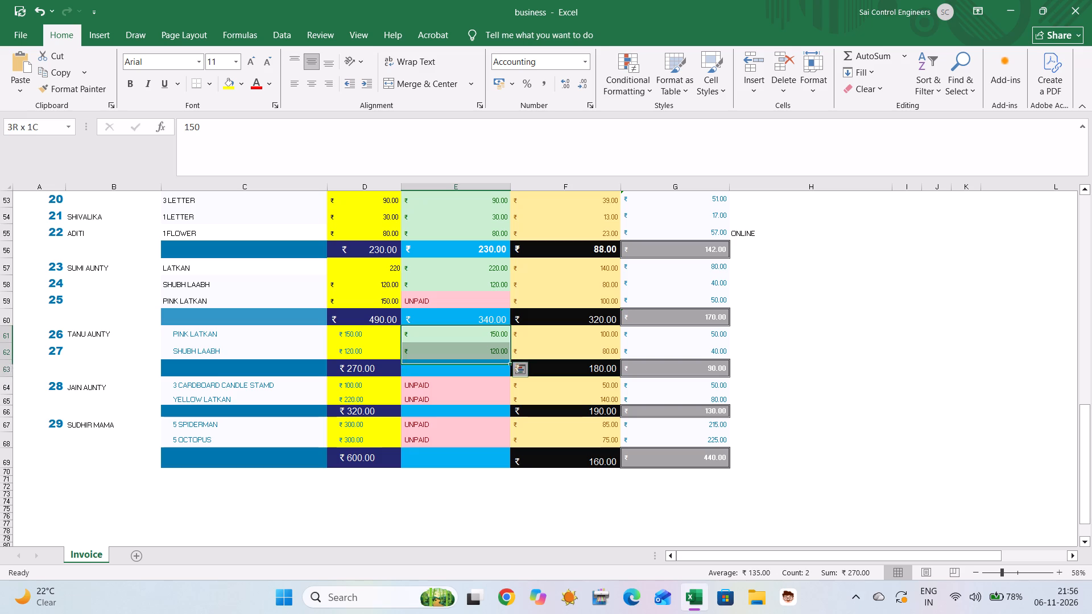
pyautogui.moveTo(439, 361); pyautogui.dragTo(441, 366)
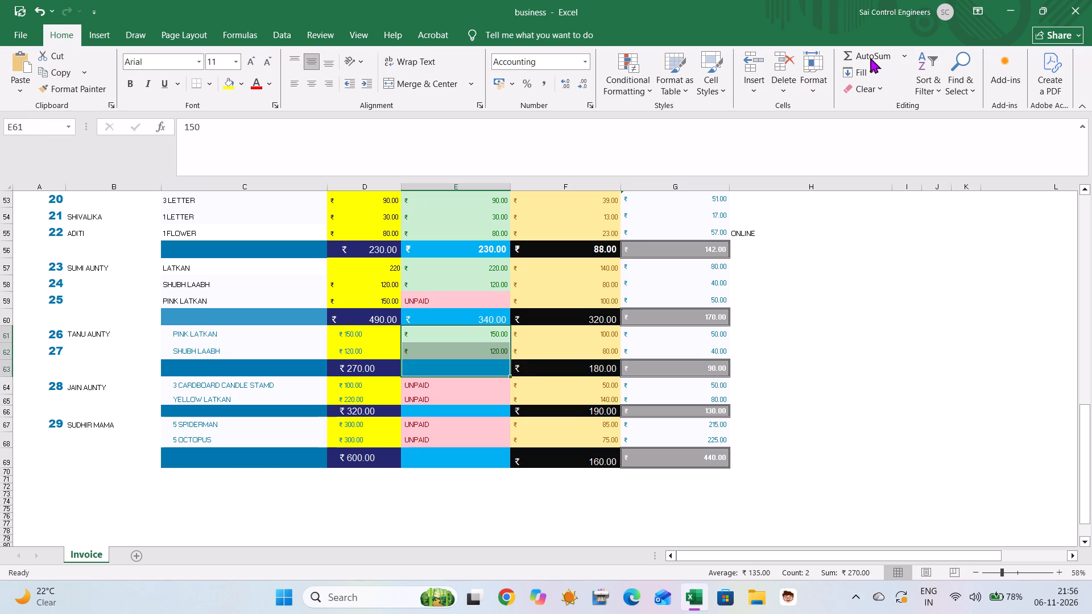
pyautogui.click(870, 57)
pyautogui.click(775, 343)
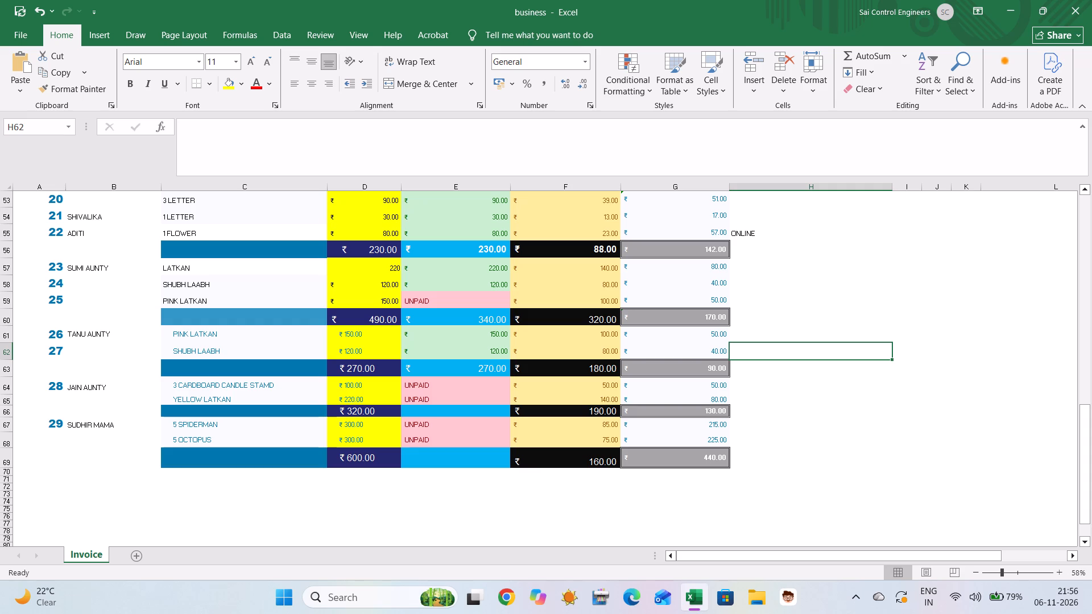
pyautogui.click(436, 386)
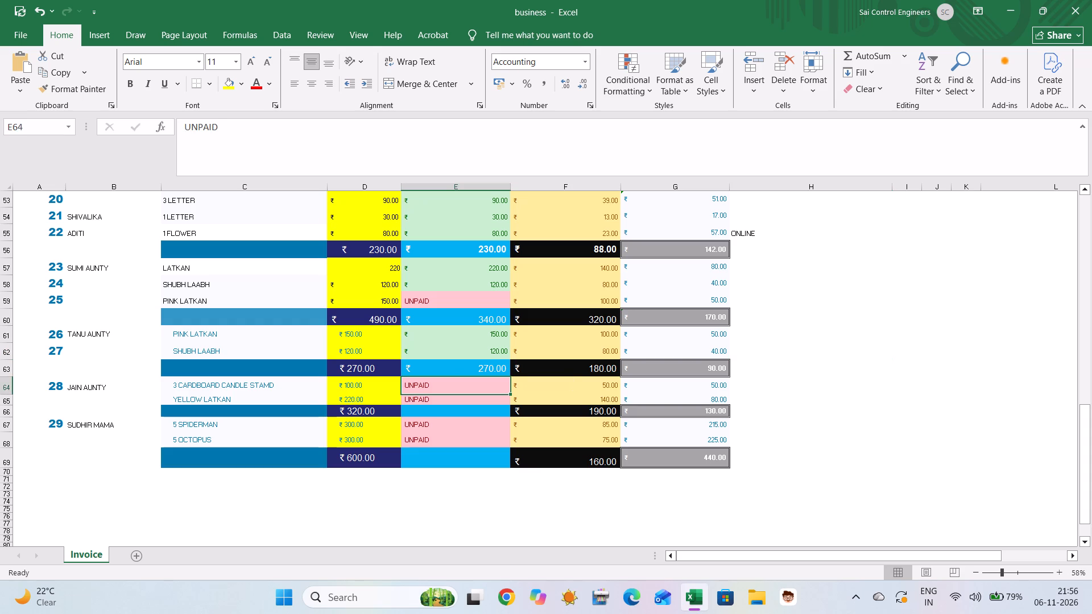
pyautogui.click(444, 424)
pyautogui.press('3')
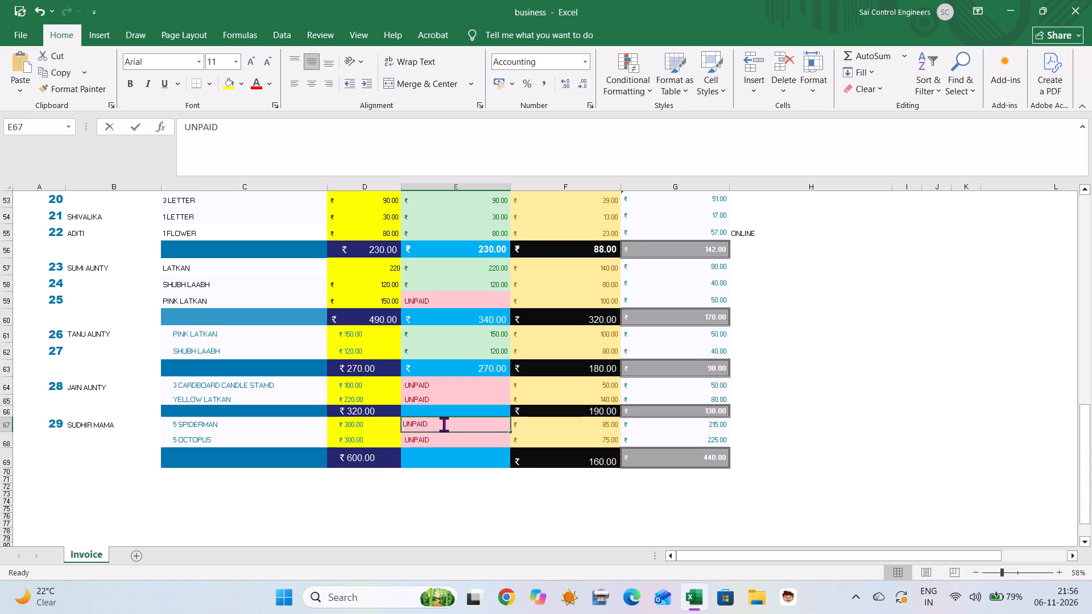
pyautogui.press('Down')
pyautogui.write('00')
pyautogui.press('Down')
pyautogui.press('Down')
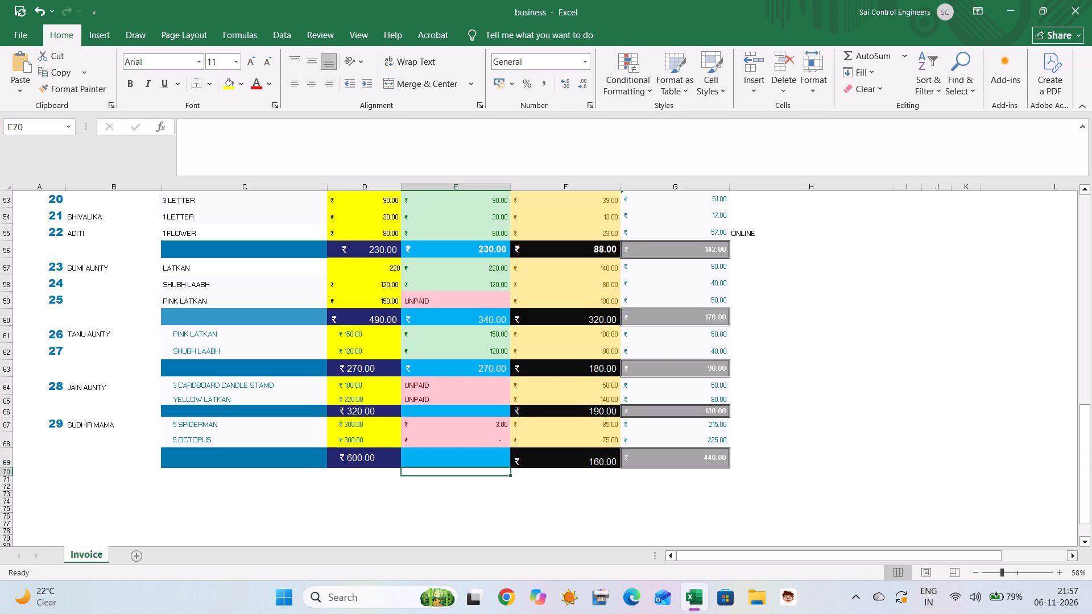
# Enter payments of 300 each for the 5 SPIDERMAN and 5 OCTOPUS items of order 29 in E67:E68.
pyautogui.press('Up')
pyautogui.press('Up')
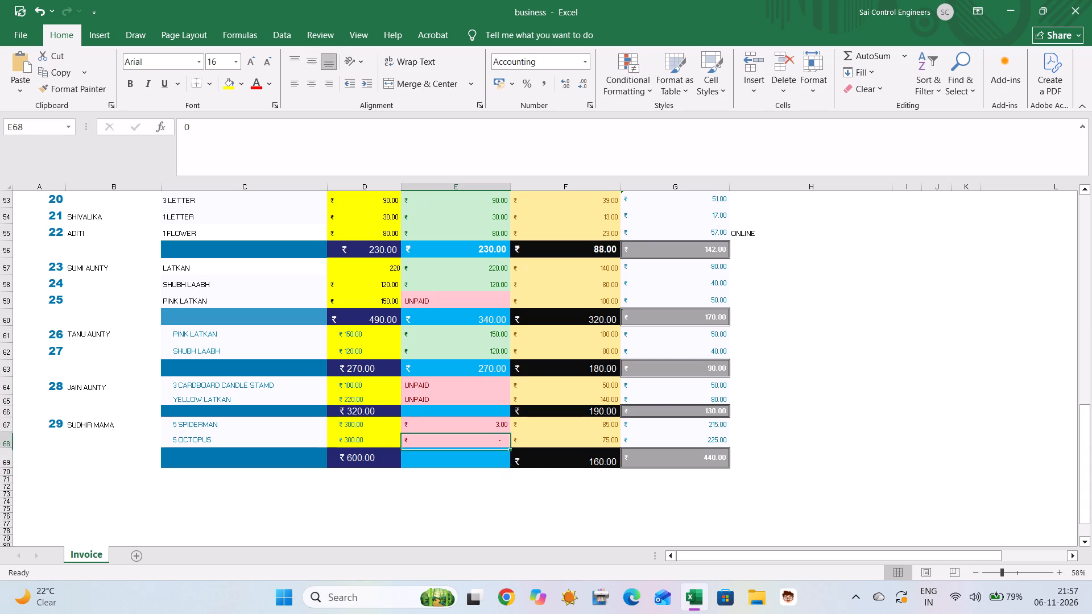
pyautogui.press('Up')
pyautogui.press('3')
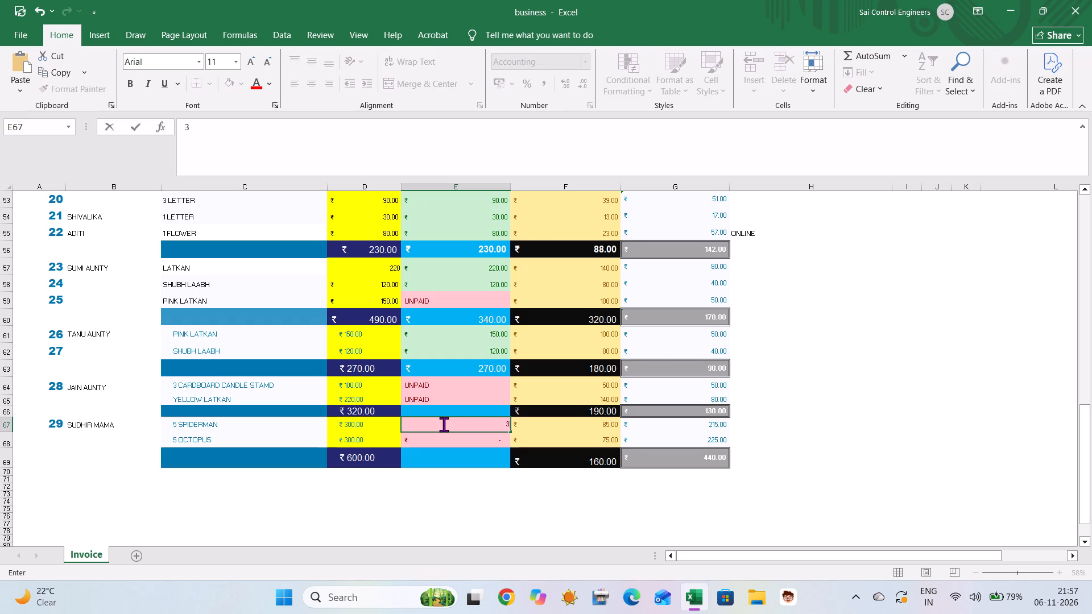
pyautogui.write('00')
pyautogui.press('Down')
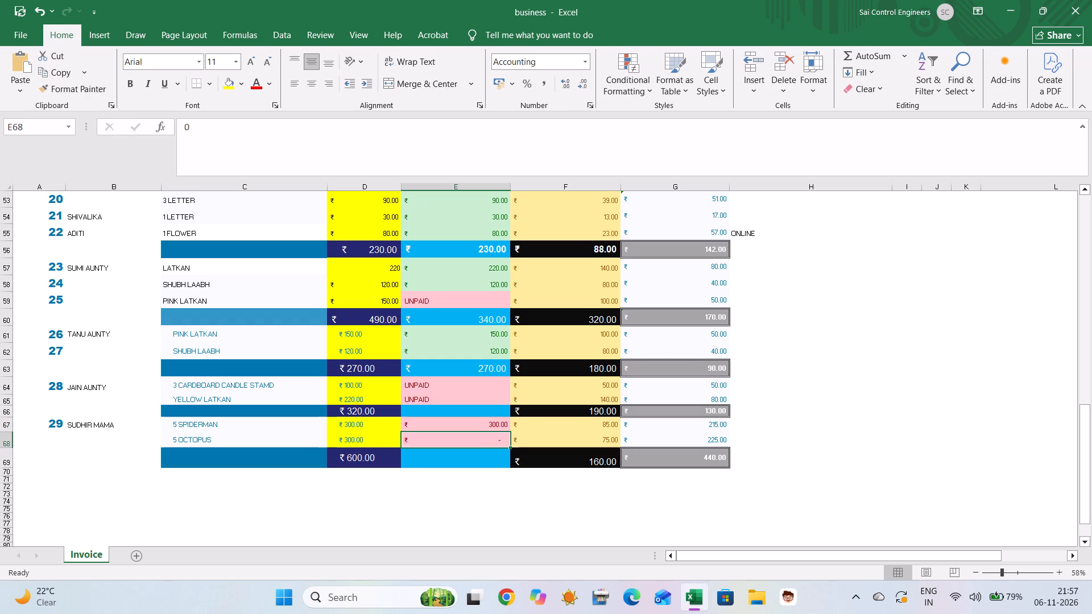
pyautogui.write('300')
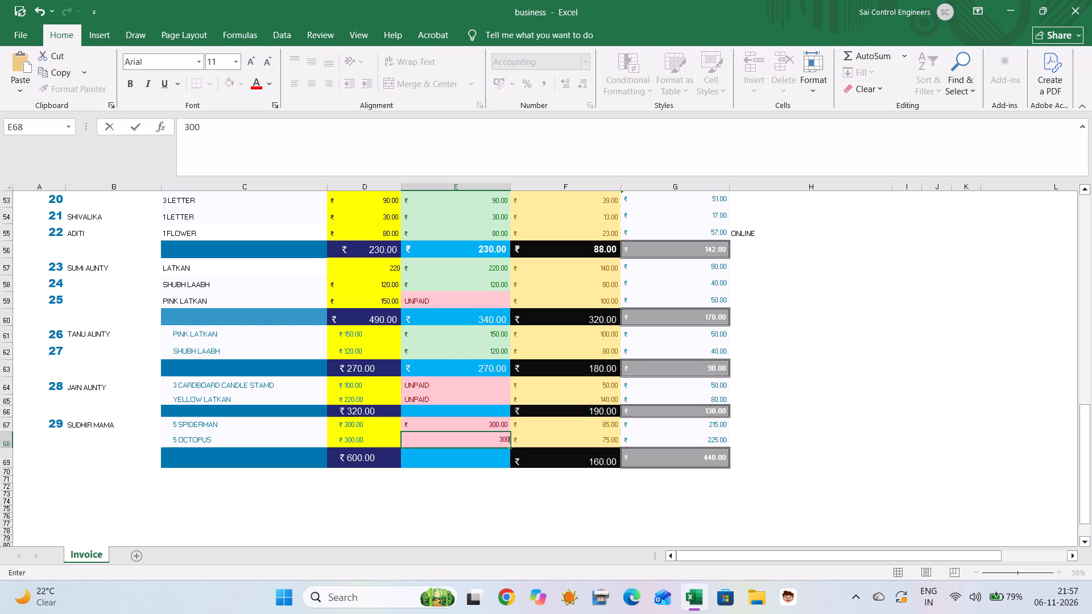
pyautogui.click(444, 424)
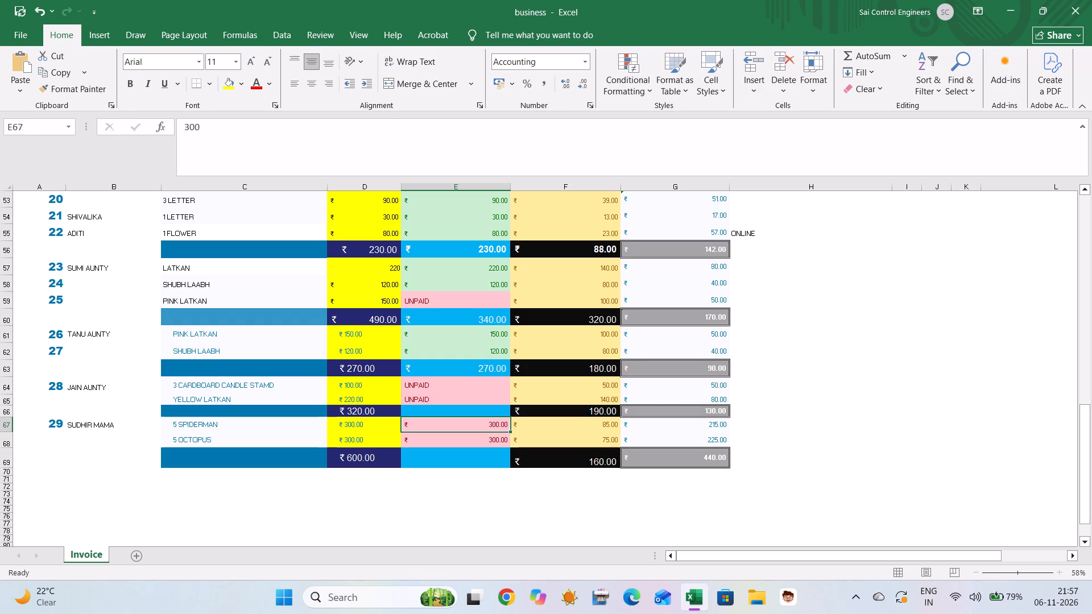
# Apply the Good cell style to the order 29 payments in E67:E68.
pyautogui.moveTo(455, 425); pyautogui.dragTo(458, 436)
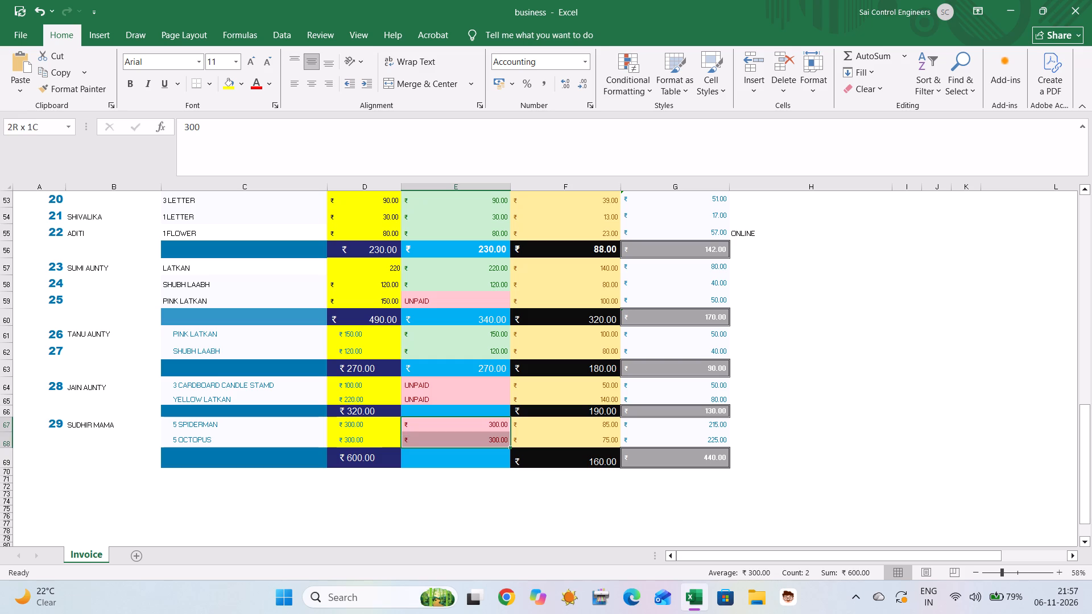
pyautogui.moveTo(458, 436); pyautogui.dragTo(461, 440)
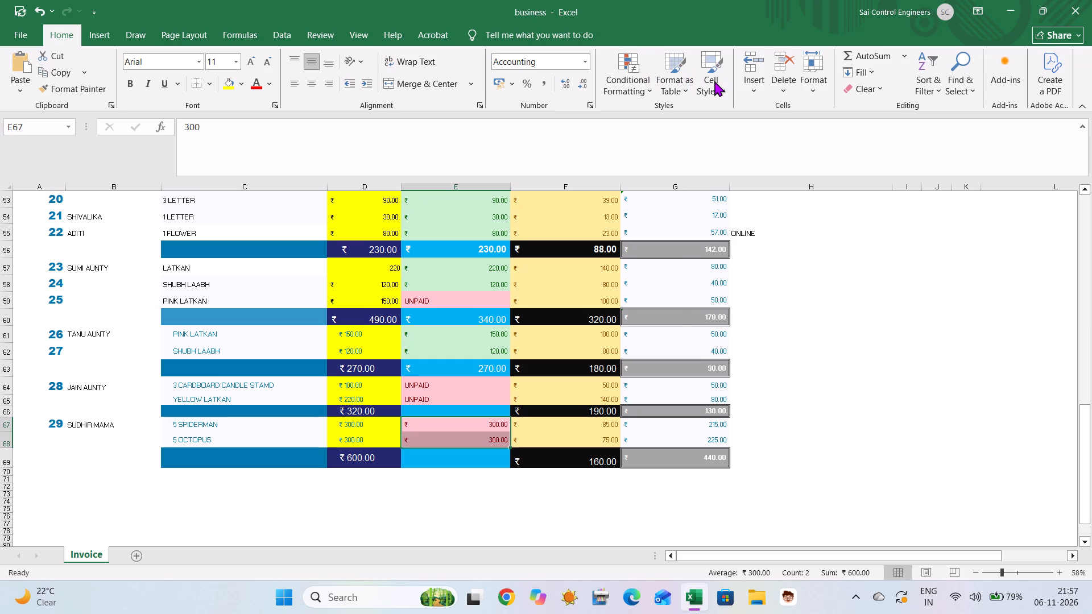
pyautogui.click(714, 81)
pyautogui.click(791, 119)
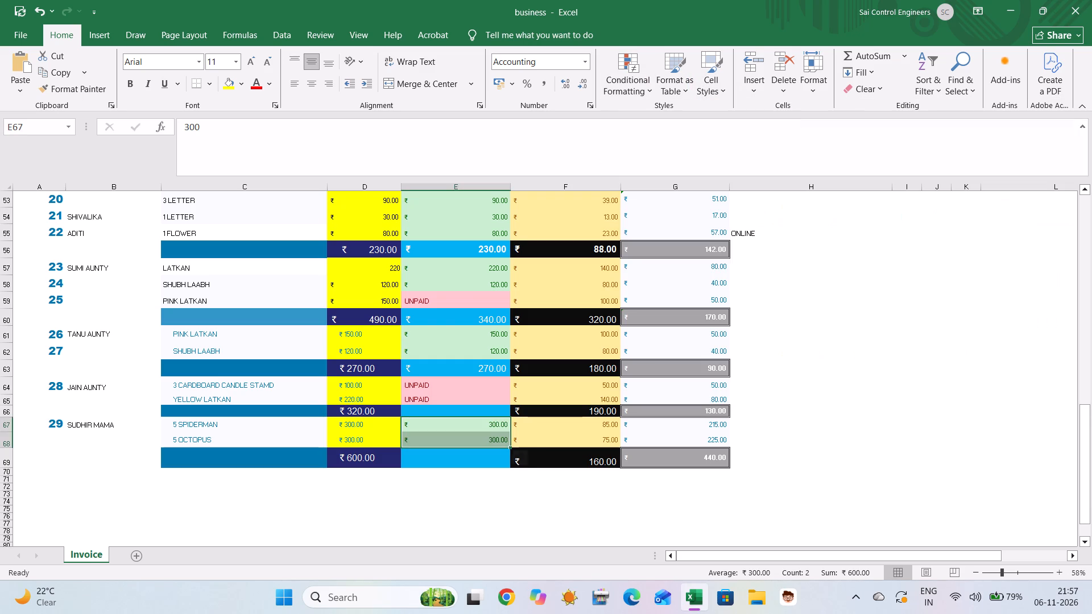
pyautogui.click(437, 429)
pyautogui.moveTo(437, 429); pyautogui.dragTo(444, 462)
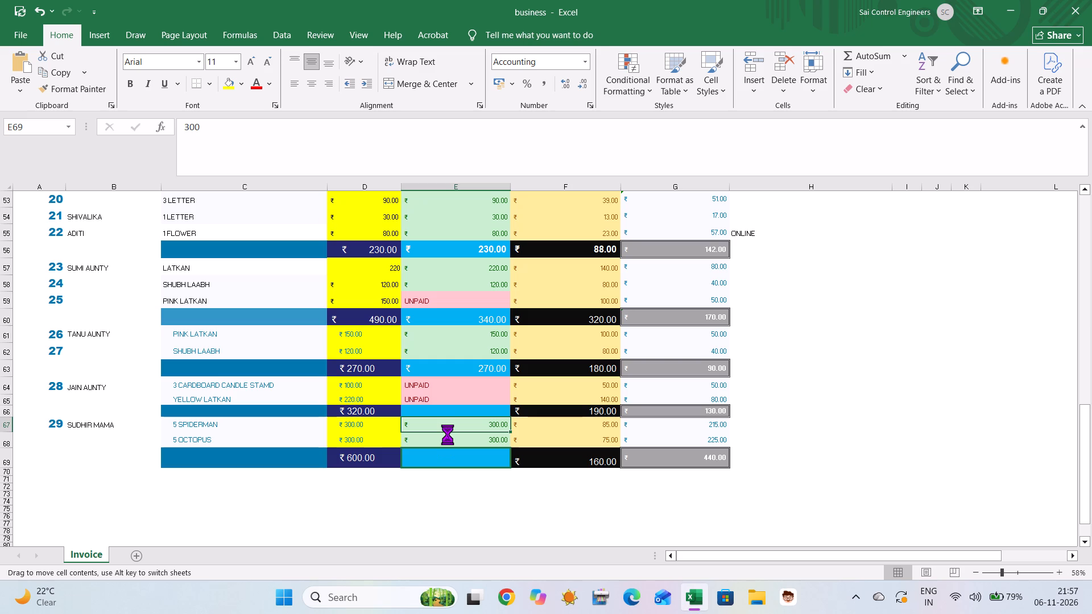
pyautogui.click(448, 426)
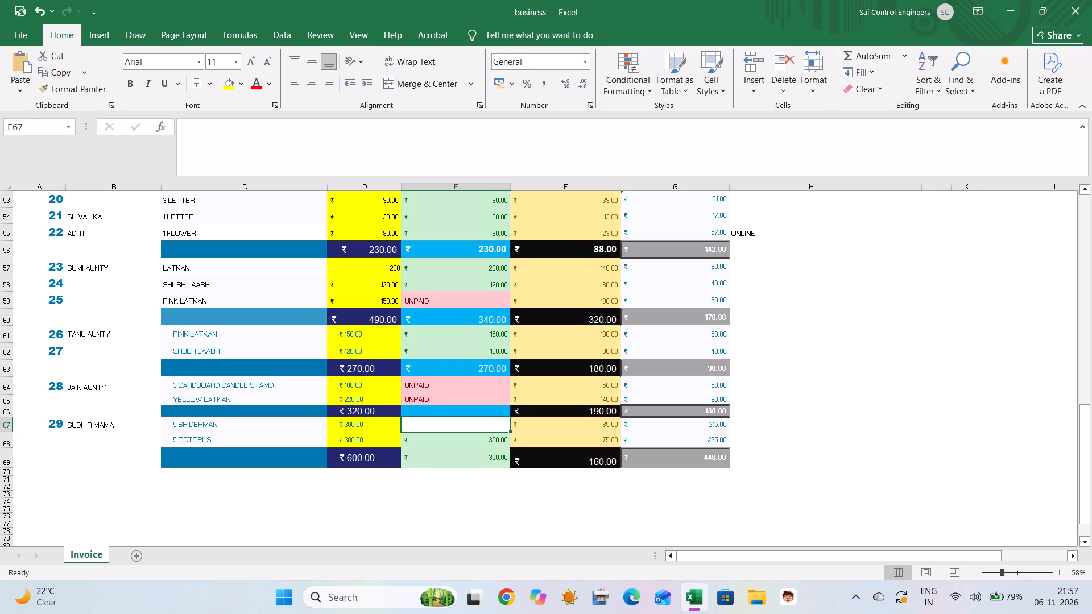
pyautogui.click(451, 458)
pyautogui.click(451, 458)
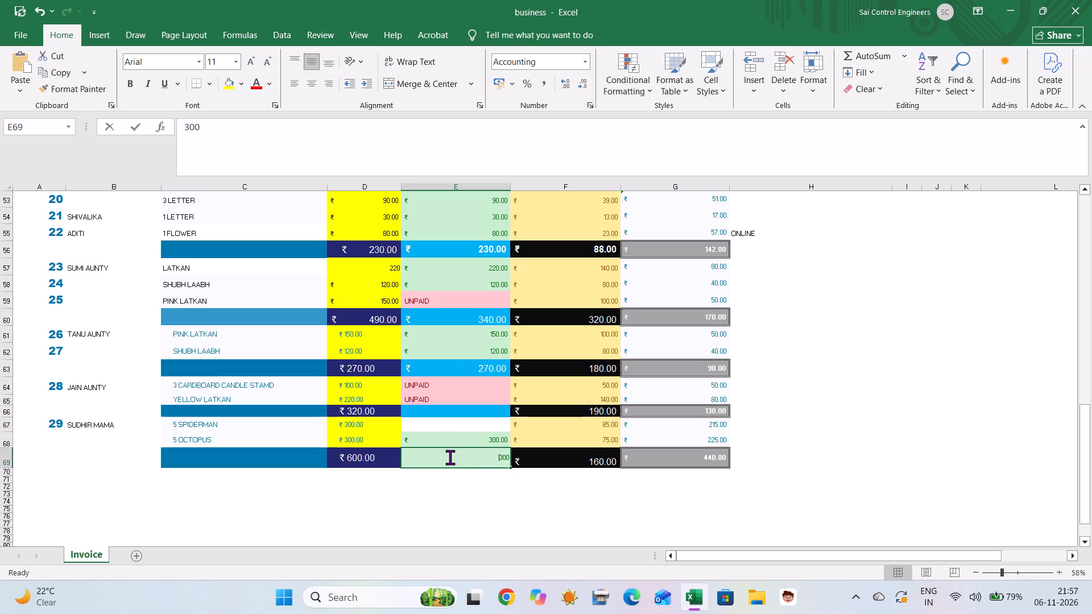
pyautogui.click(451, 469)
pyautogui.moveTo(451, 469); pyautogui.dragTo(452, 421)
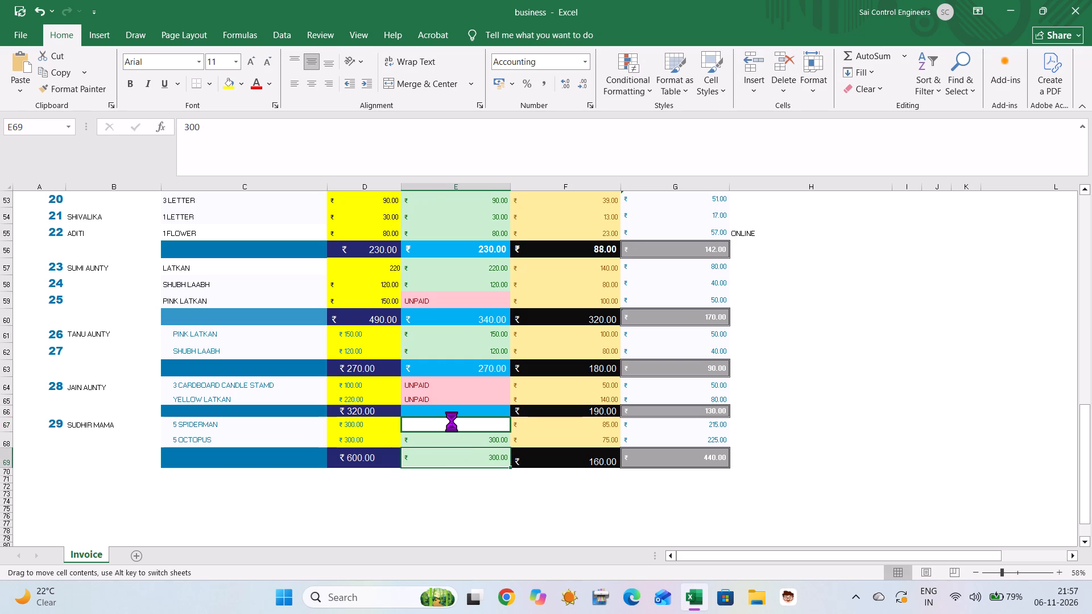
# Copy the blue subtotal cell E66 and paste only its formats onto E69 with Paste Special.
pyautogui.click(452, 463)
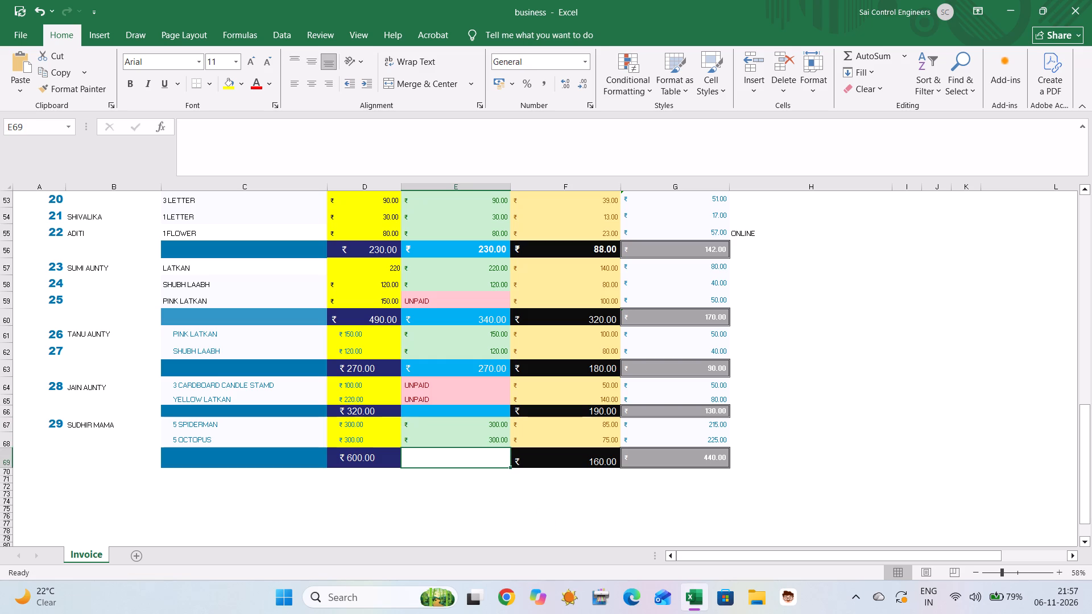
pyautogui.click(486, 412)
pyautogui.rightClick(486, 412)
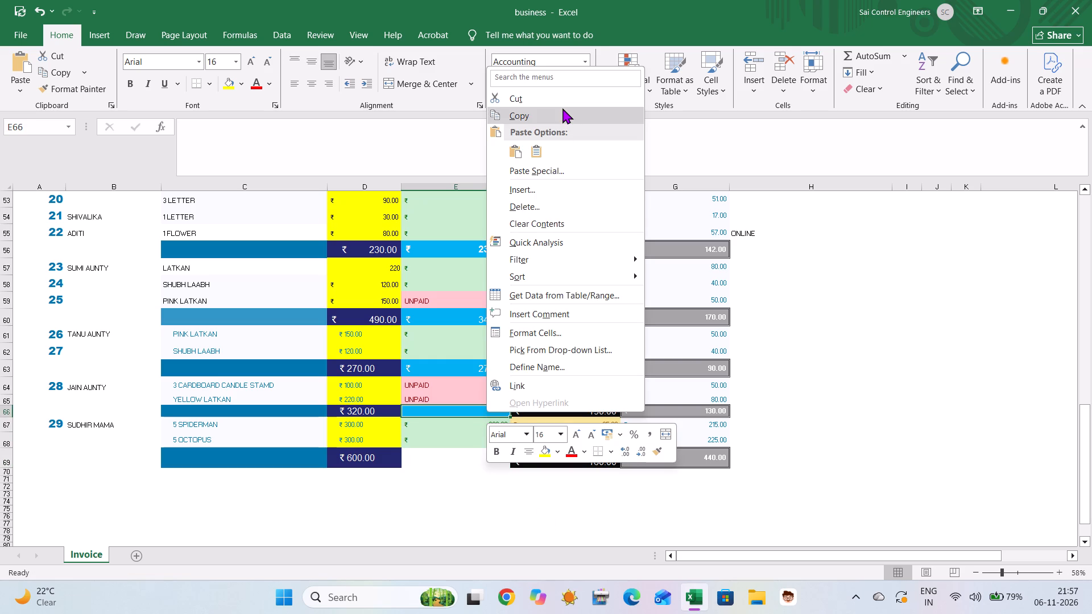
pyautogui.click(562, 108)
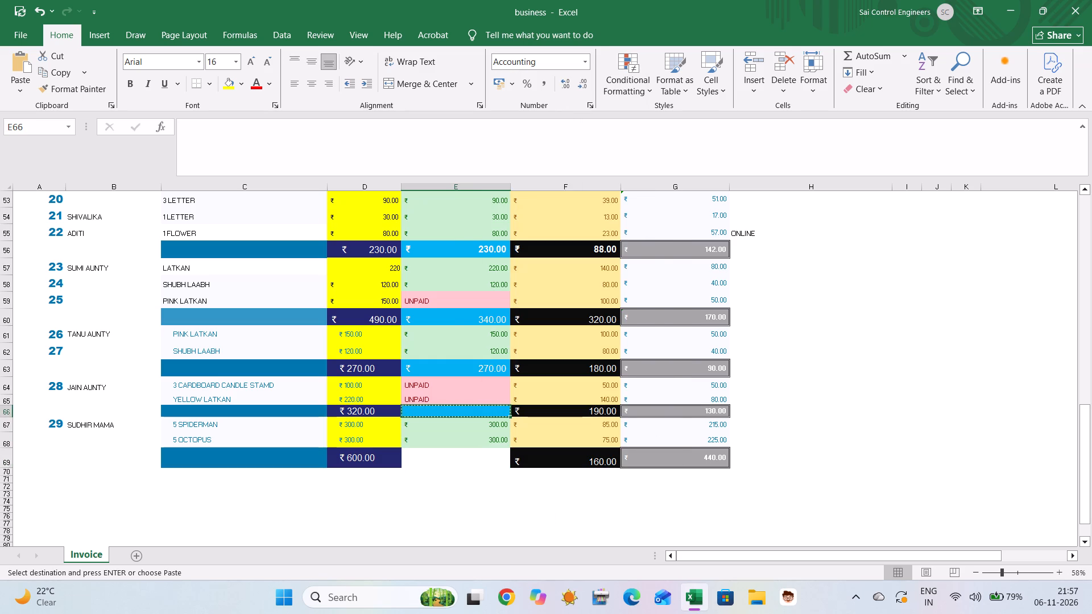
pyautogui.click(457, 463)
pyautogui.rightClick(457, 463)
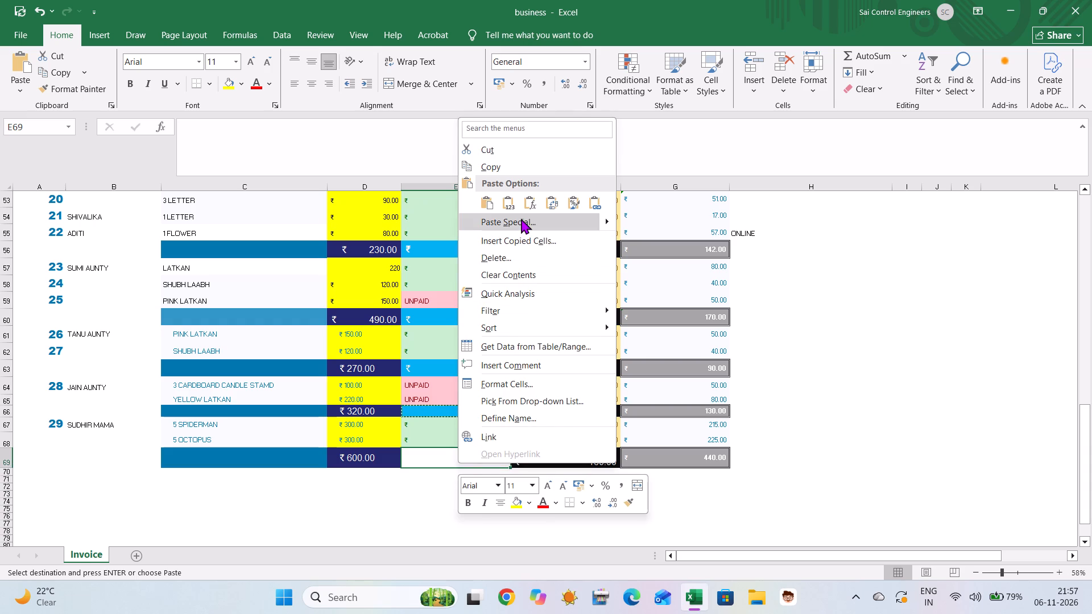
pyautogui.click(521, 218)
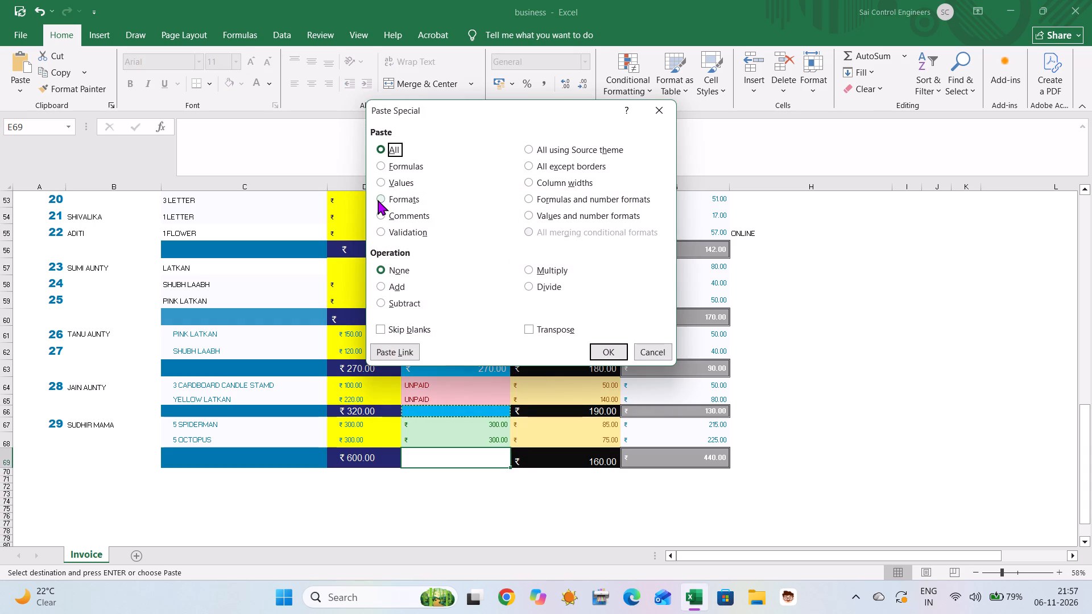
pyautogui.click(378, 200)
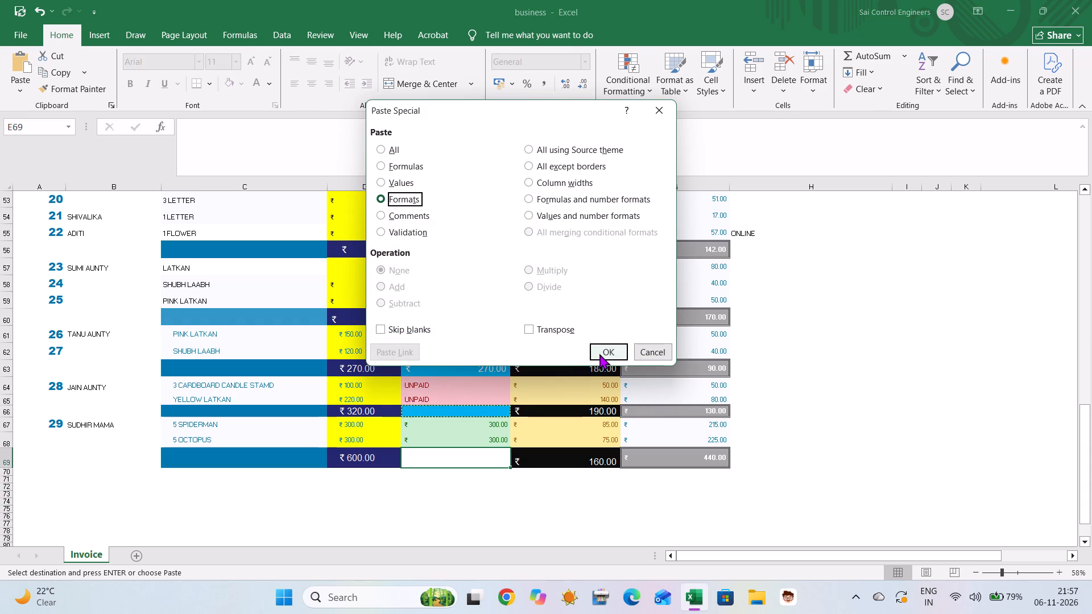
pyautogui.click(599, 354)
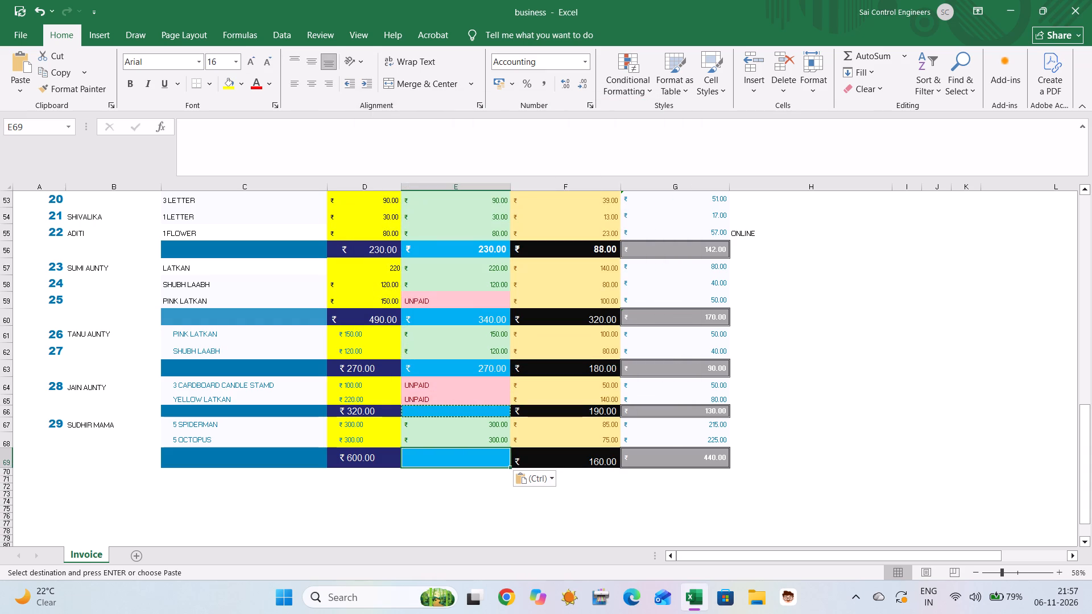
pyautogui.press('Escape')
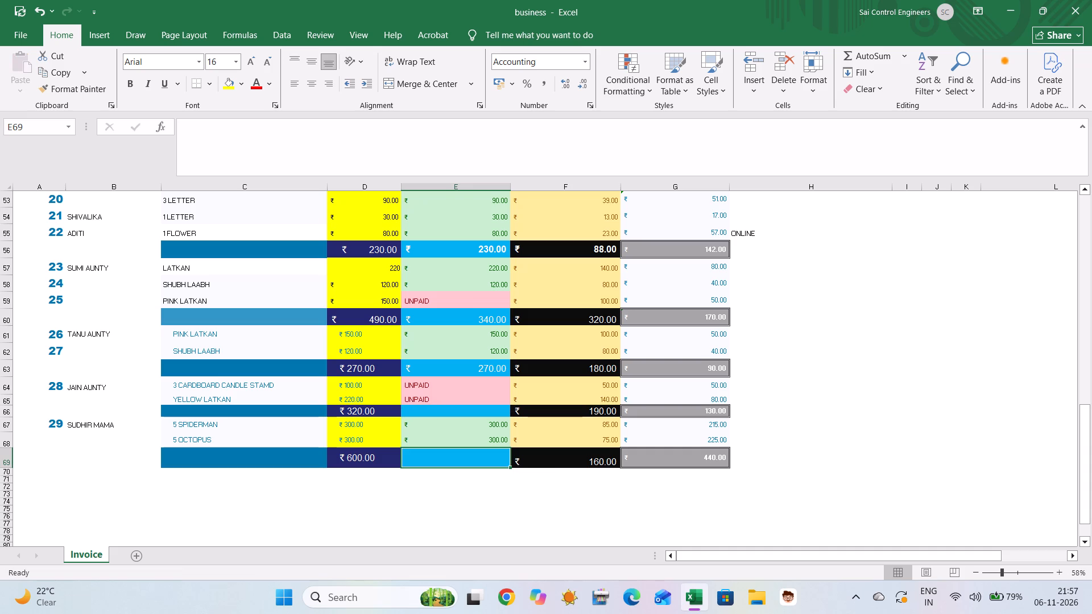
# AutoSum the order 29 payments in E67:E68 into the blue subtotal cell E69.
pyautogui.click(419, 430)
pyautogui.click(419, 430)
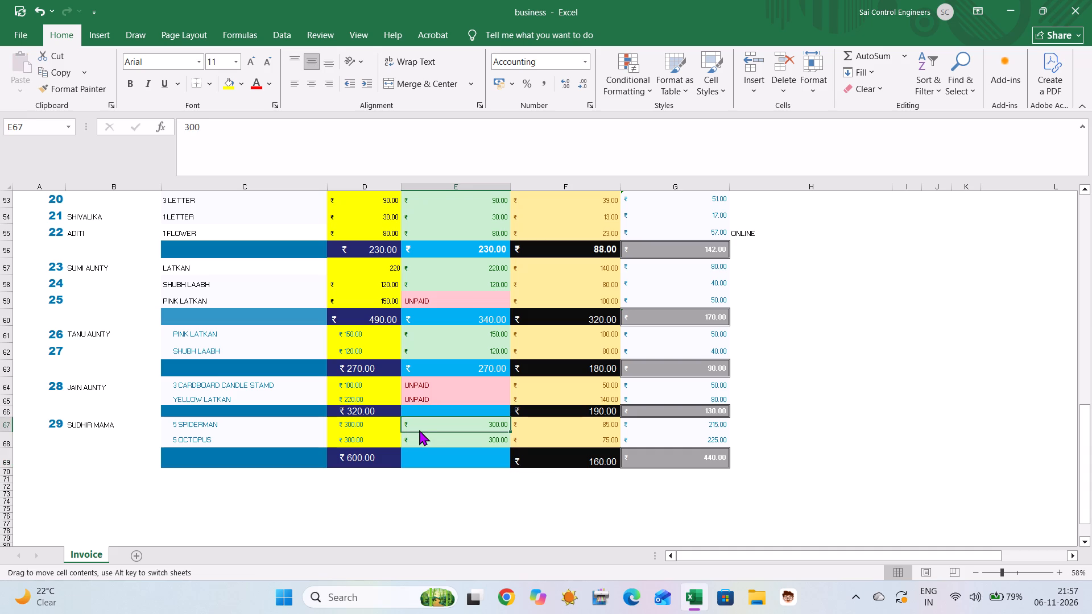
pyautogui.click(419, 430)
pyautogui.moveTo(419, 430); pyautogui.dragTo(424, 451)
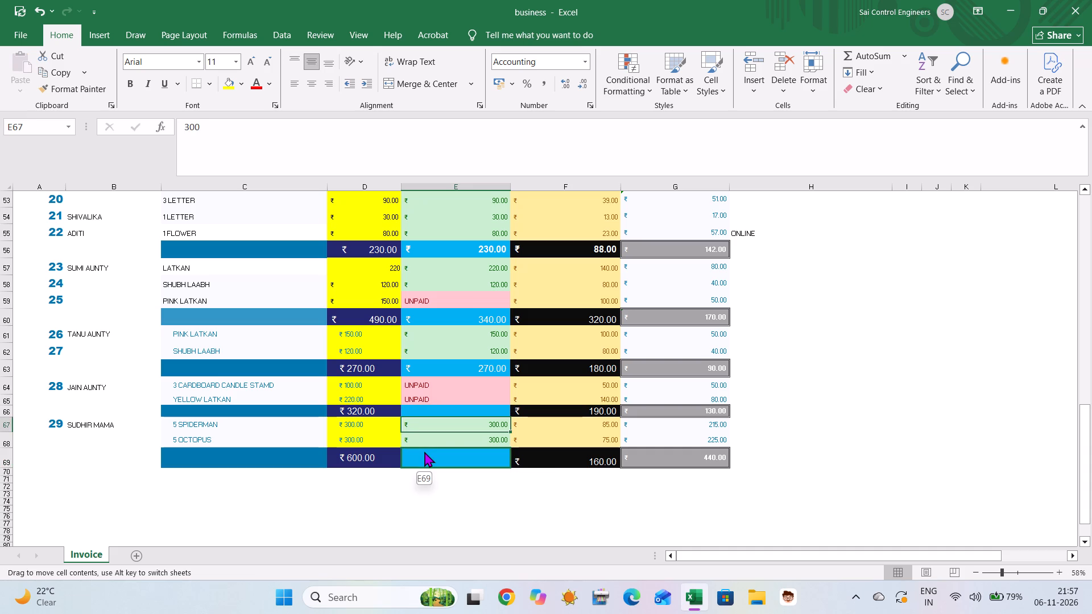
pyautogui.moveTo(424, 451); pyautogui.dragTo(428, 424)
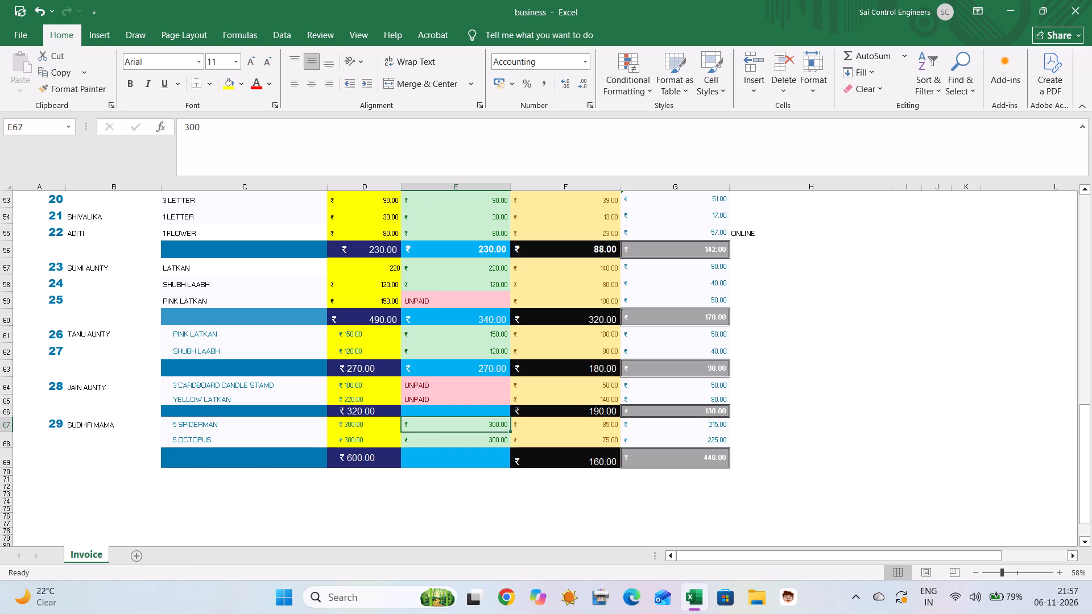
pyautogui.moveTo(449, 425); pyautogui.dragTo(453, 456)
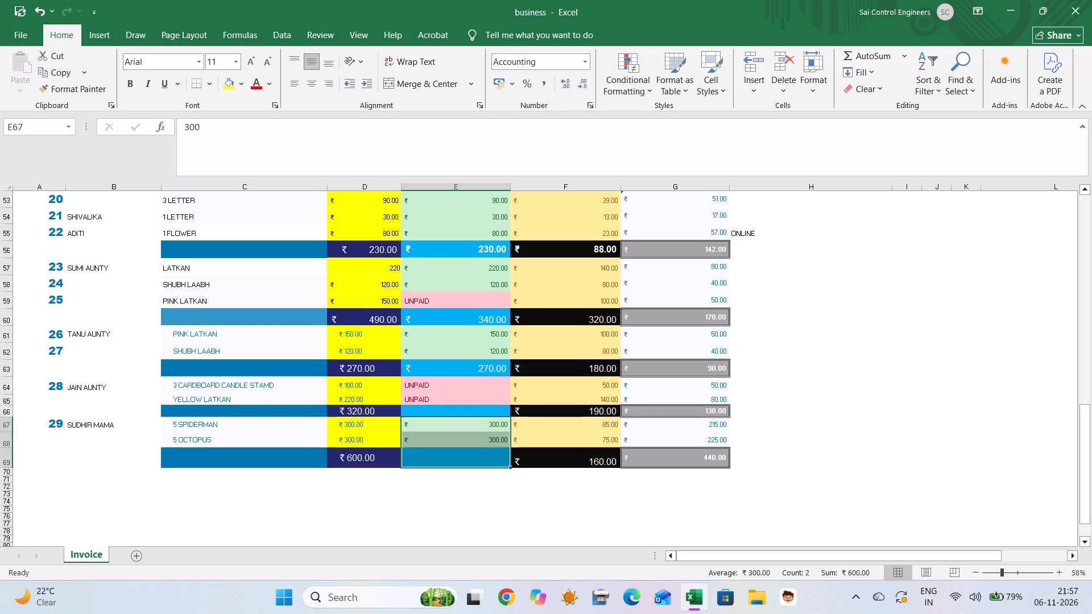
pyautogui.click(849, 53)
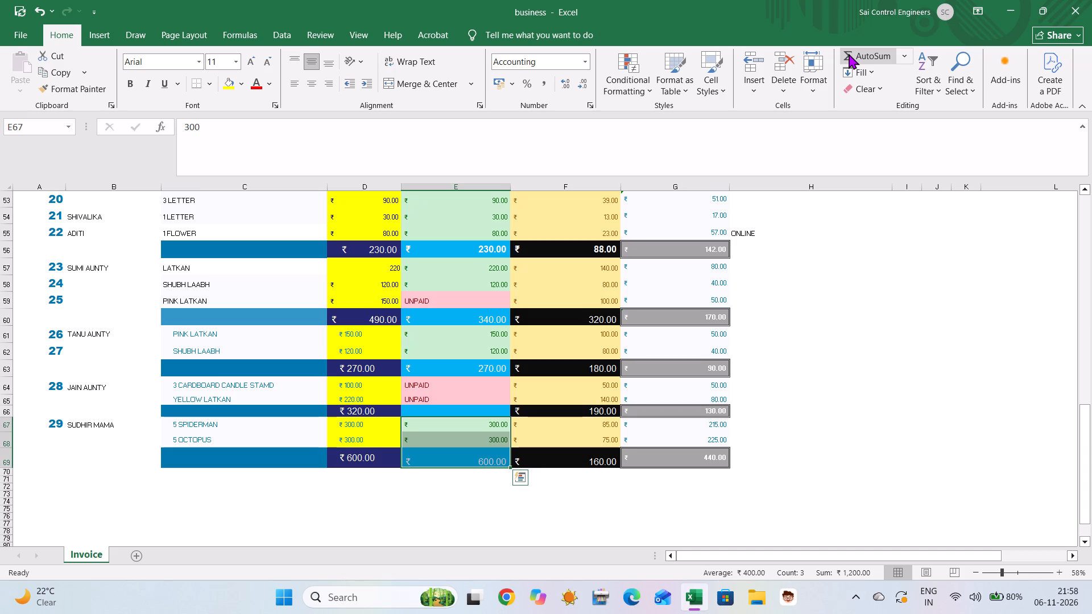
# Replace the #REF! argument with E69 in the SUM formula of the payments grand total in E83.
pyautogui.scroll(-1, 759, 279)
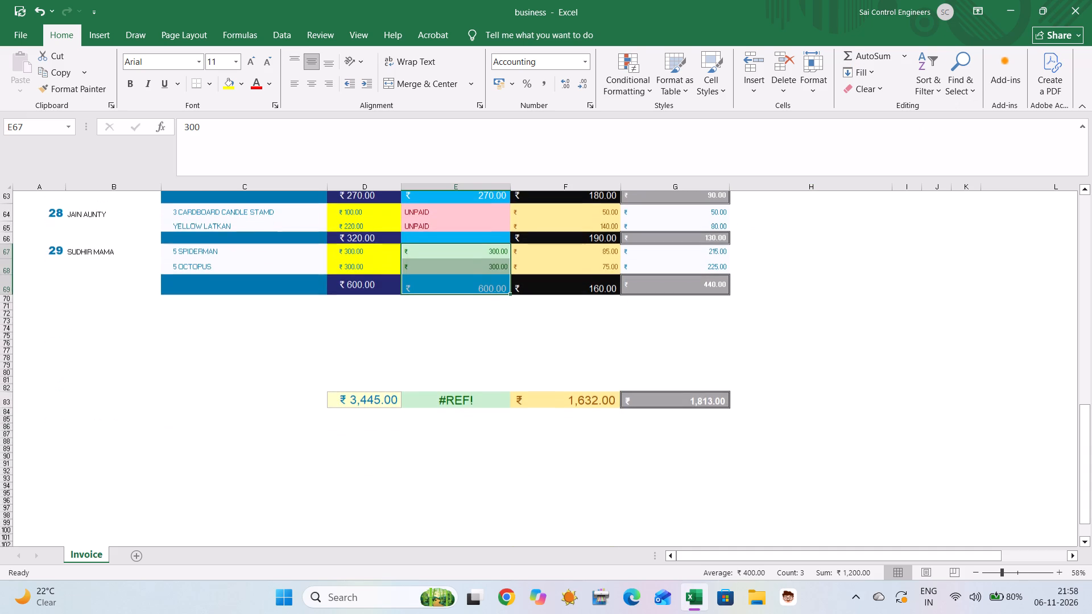
pyautogui.scroll(-1, 759, 279)
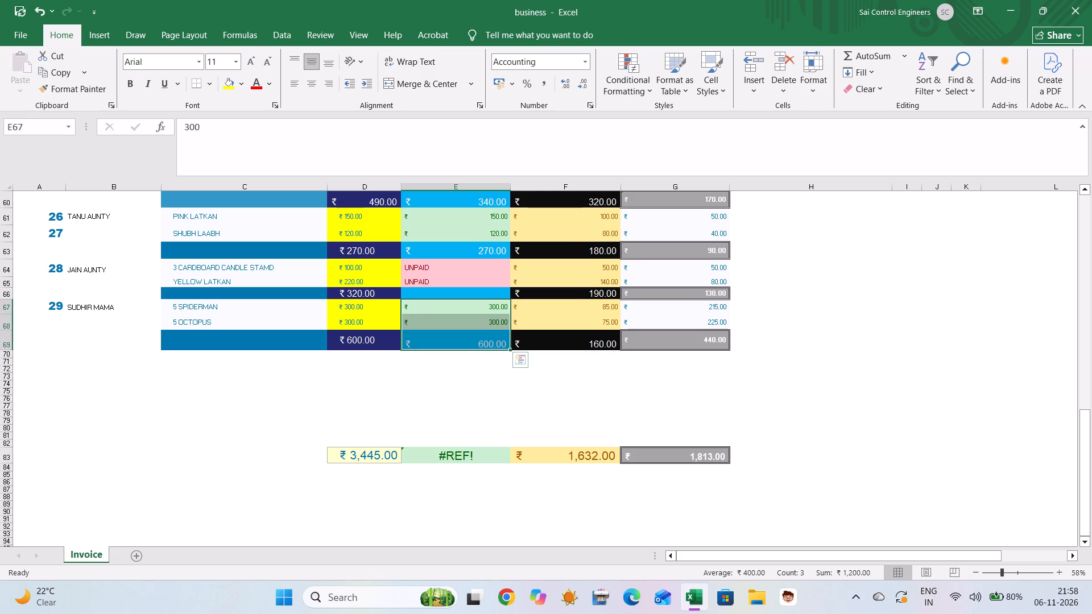
pyautogui.click(481, 467)
pyautogui.click(483, 450)
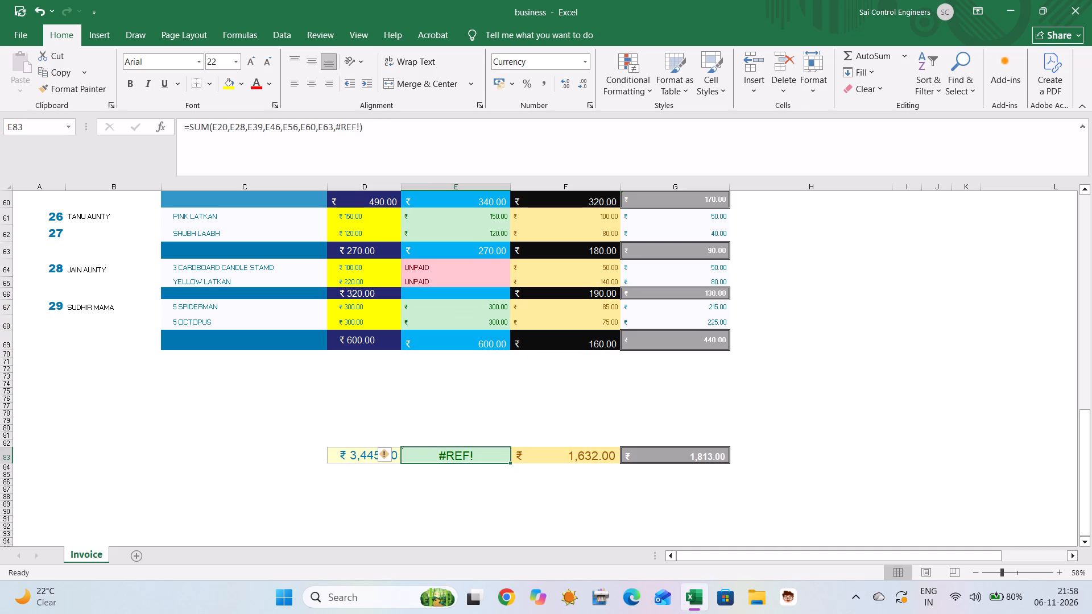
pyautogui.click(369, 125)
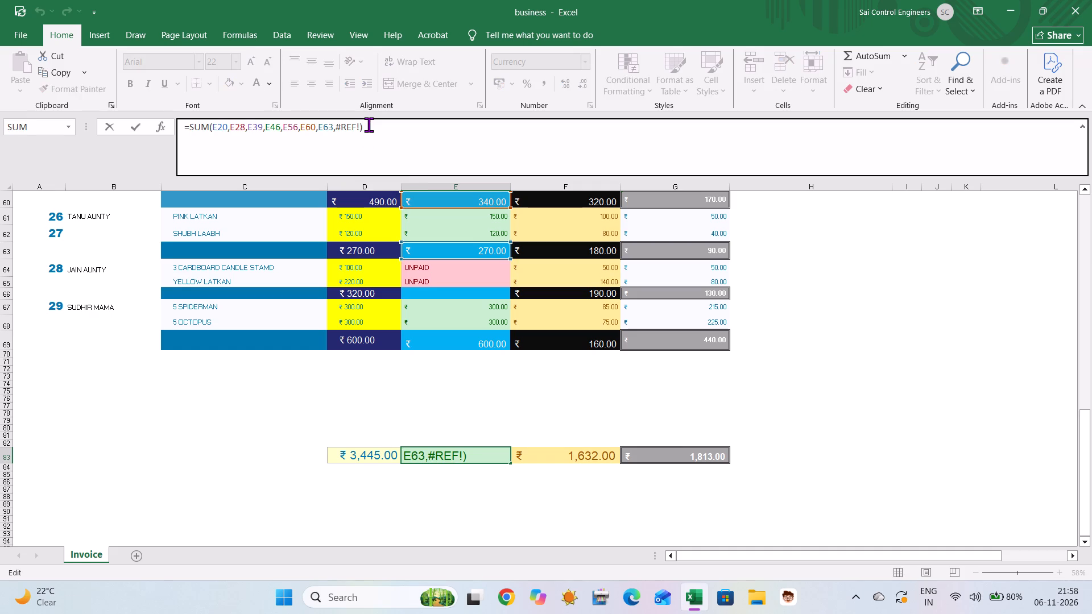
pyautogui.press('BackSpace')
pyautogui.press('Right')
pyautogui.press('BackSpace')
pyautogui.press('BackSpace')
pyautogui.press('BackSpace')
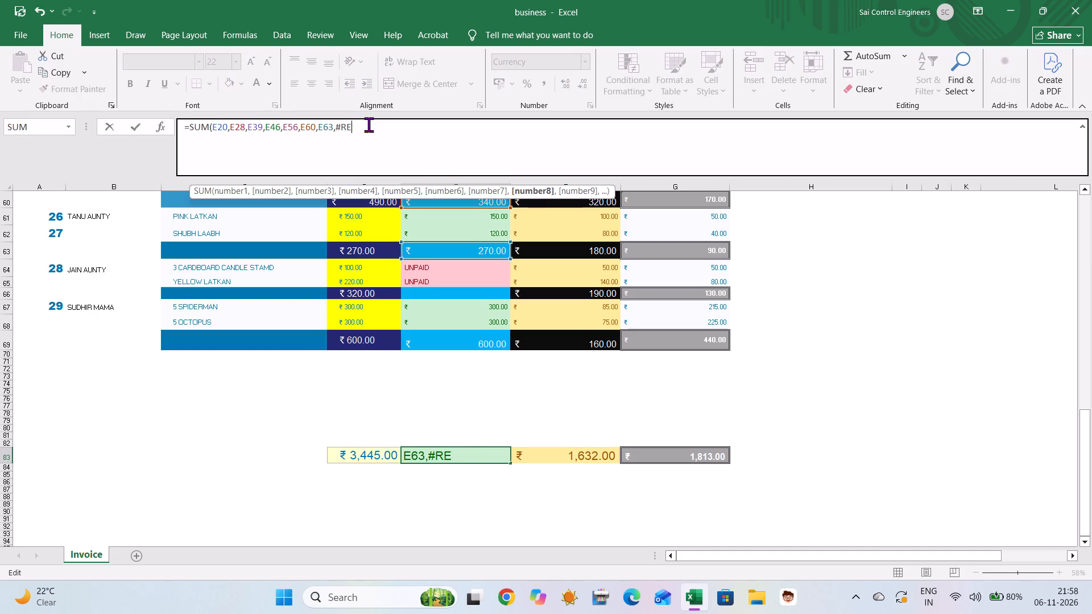
pyautogui.press('BackSpace')
pyautogui.press('BackSpace')
pyautogui.press('e')
pyautogui.write('69')
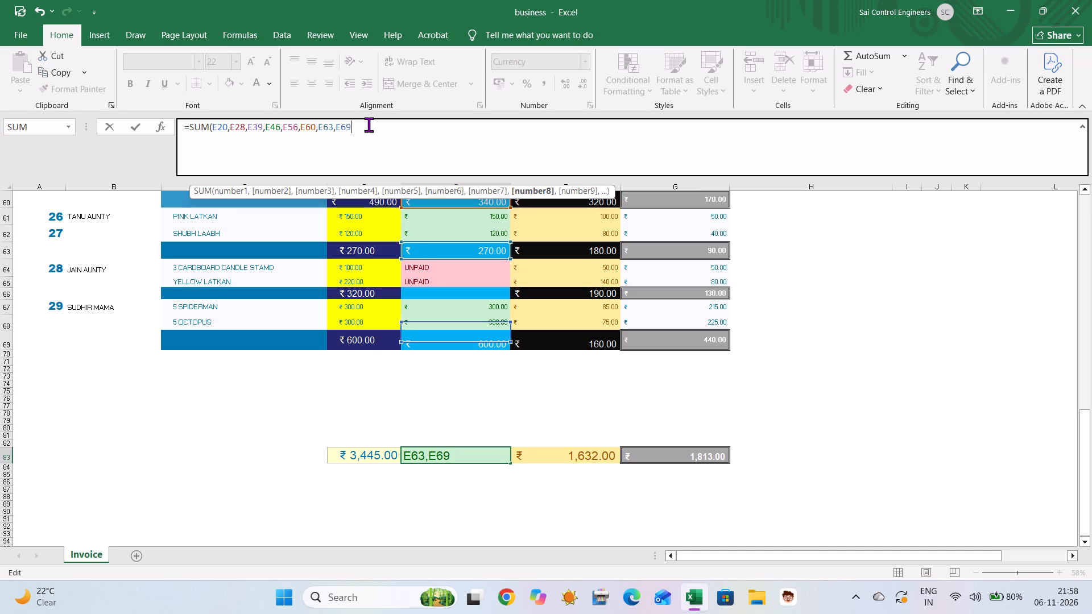
pyautogui.press('Return')
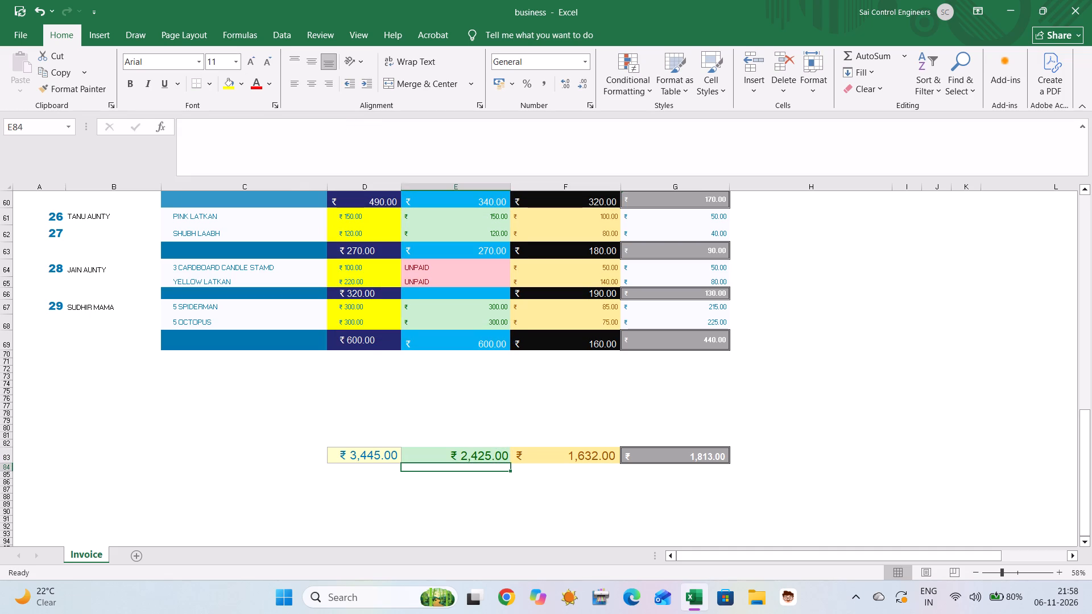
# Add the subtotal cells E51 and E66 as further arguments to the SUM formula of the payments grand total in E83.
pyautogui.click(466, 458)
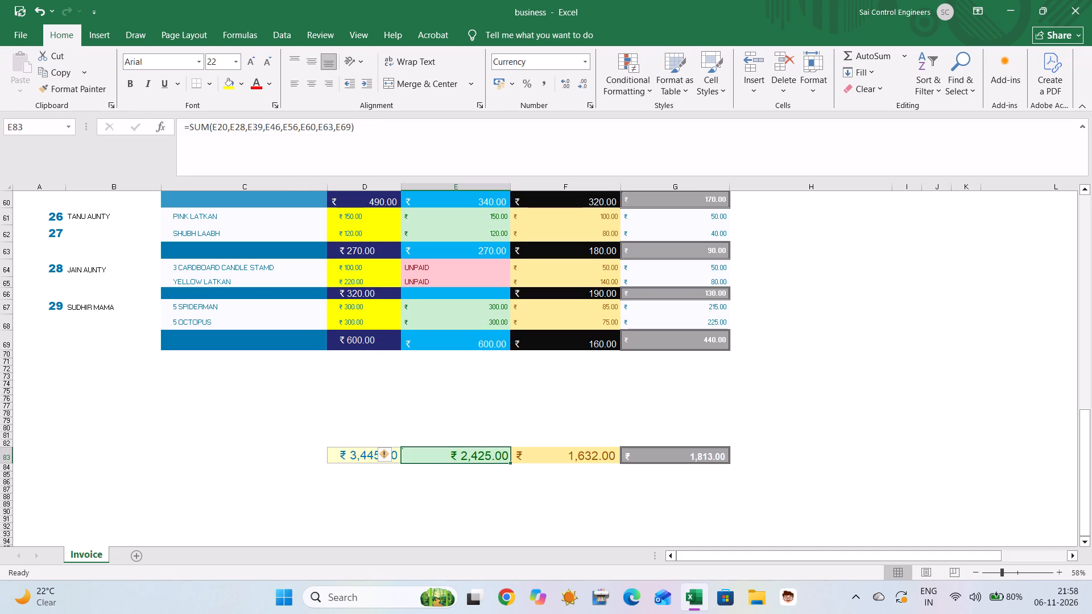
pyautogui.click(356, 135)
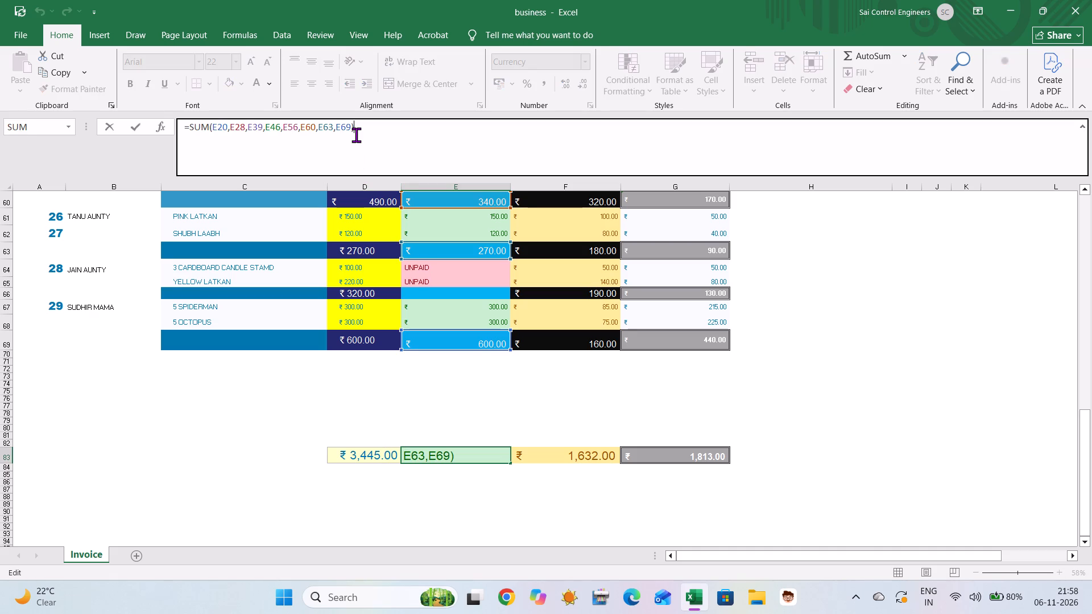
pyautogui.scroll(1, 503, 318)
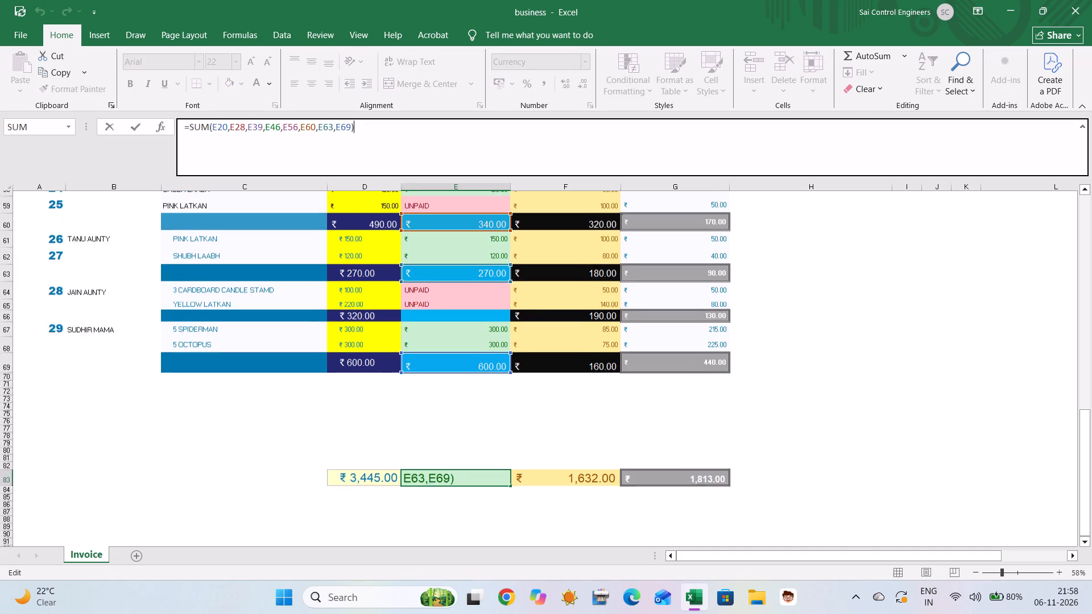
pyautogui.scroll(4, 503, 318)
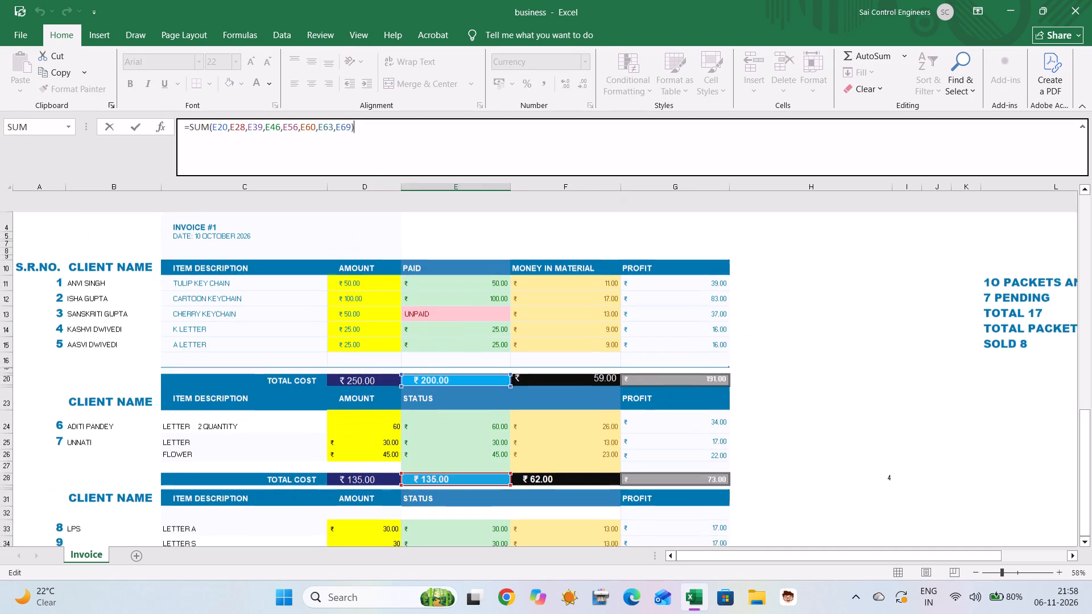
pyautogui.scroll(-1, 503, 318)
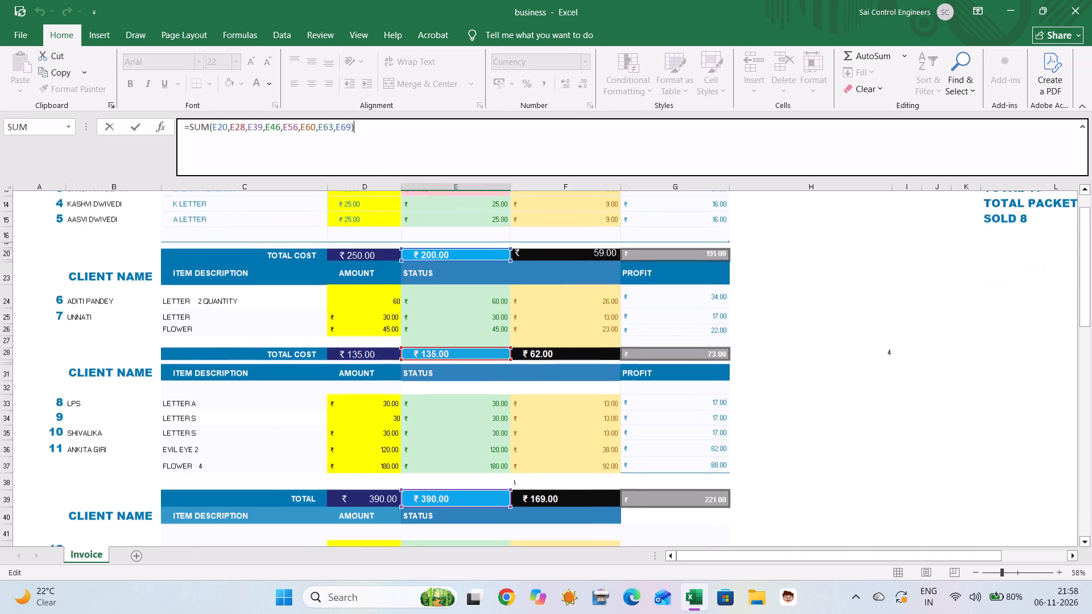
pyautogui.scroll(-7, 503, 318)
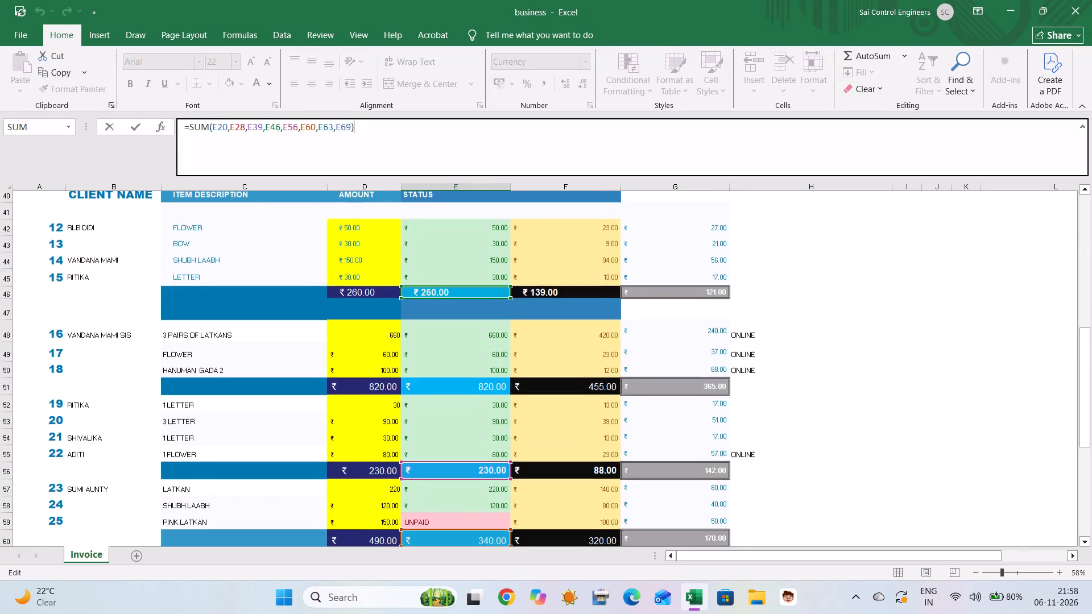
pyautogui.scroll(-2, 503, 318)
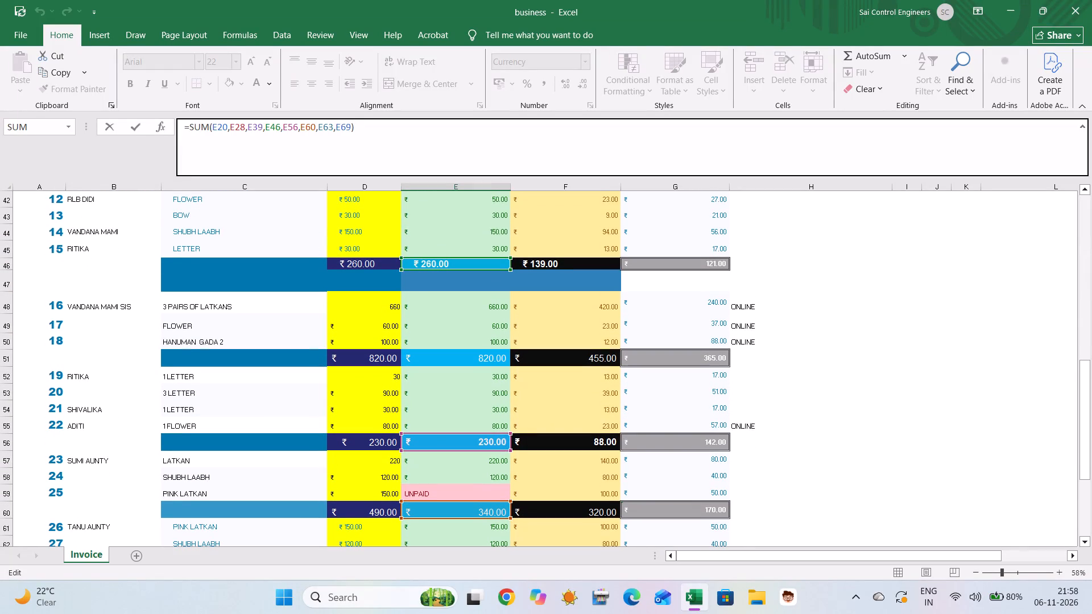
pyautogui.press('BackSpace')
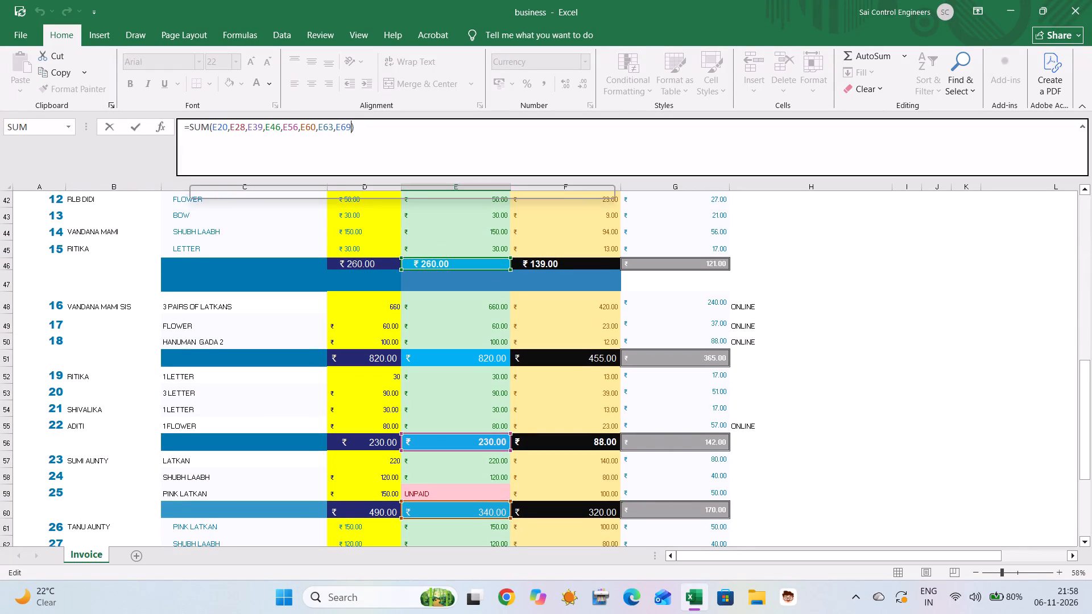
pyautogui.press(',')
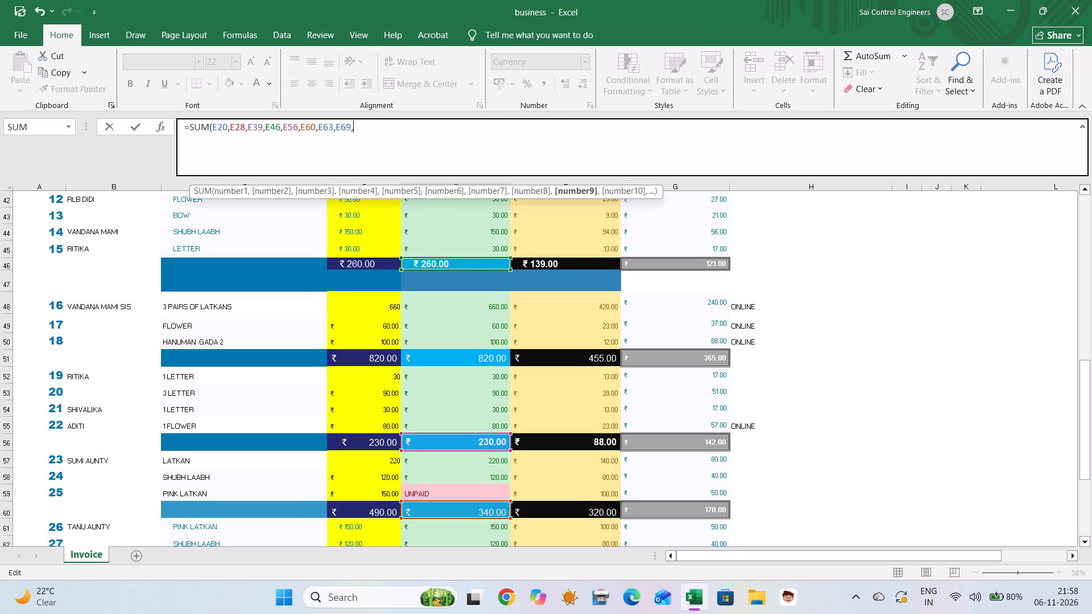
pyautogui.press('e')
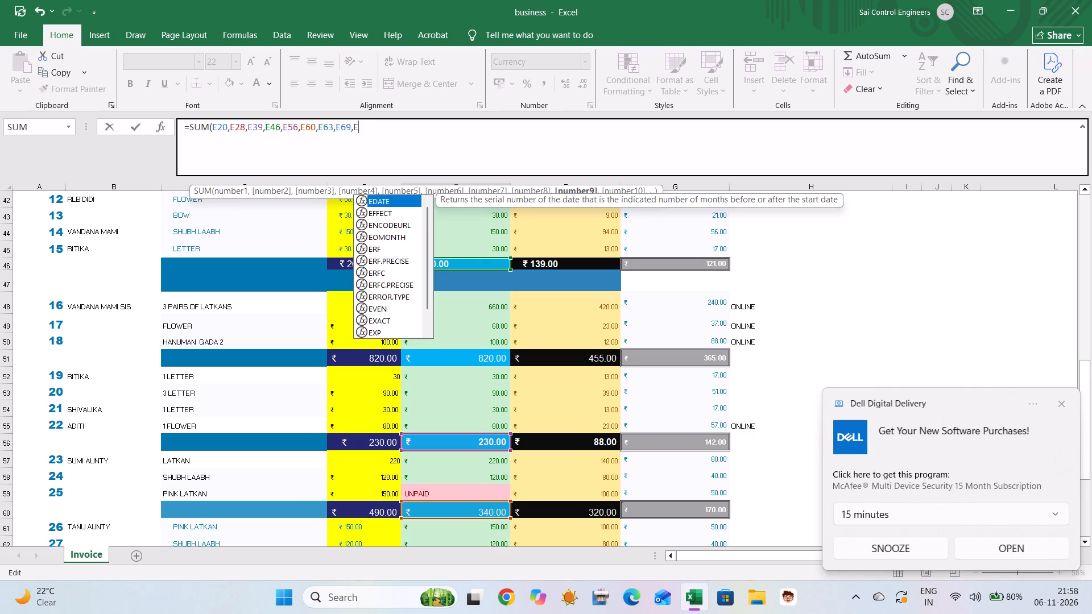
pyautogui.press('5')
pyautogui.press('1')
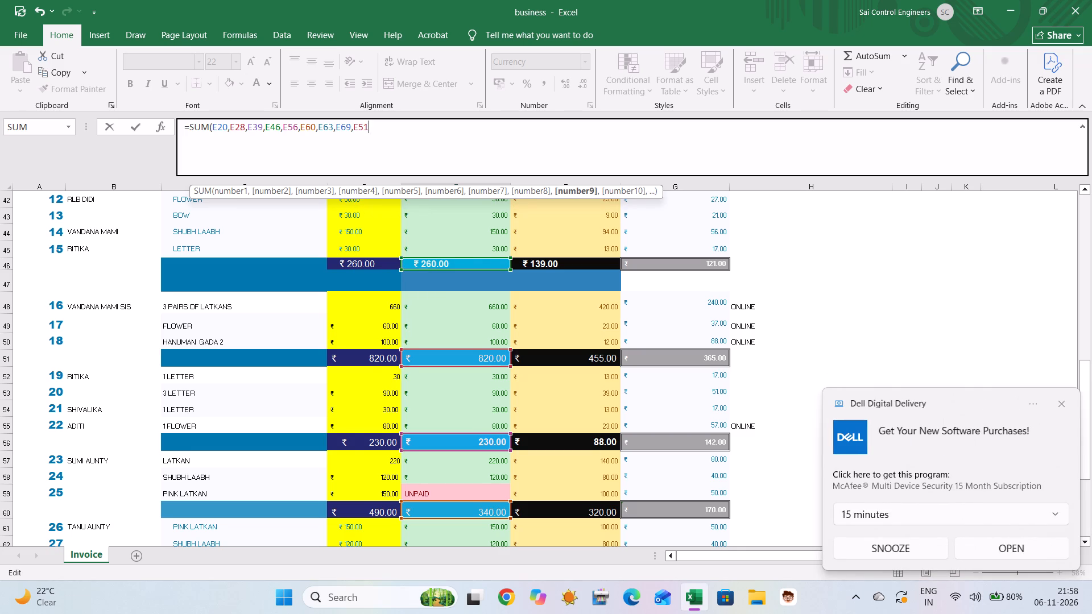
pyautogui.scroll(-3, 464, 289)
pyautogui.scroll(8, 464, 289)
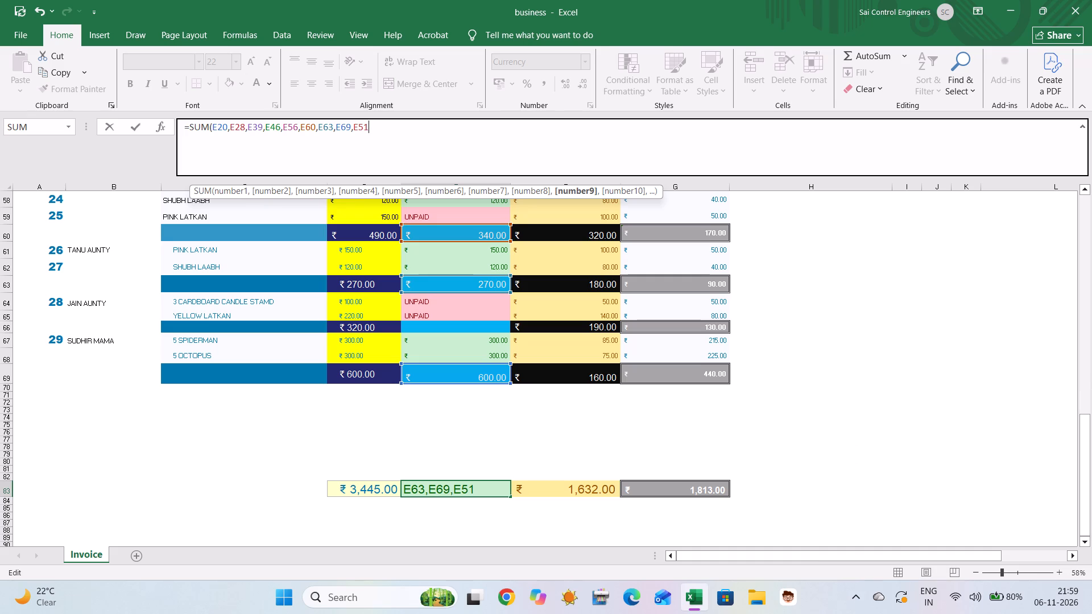
pyautogui.press(',')
pyautogui.write('E66')
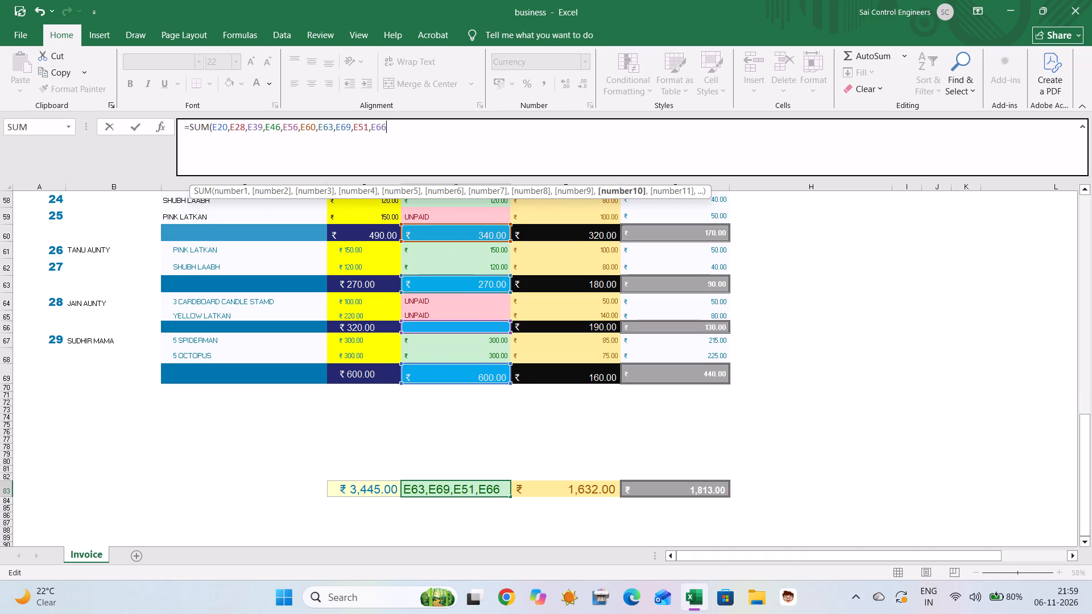
pyautogui.press('Return')
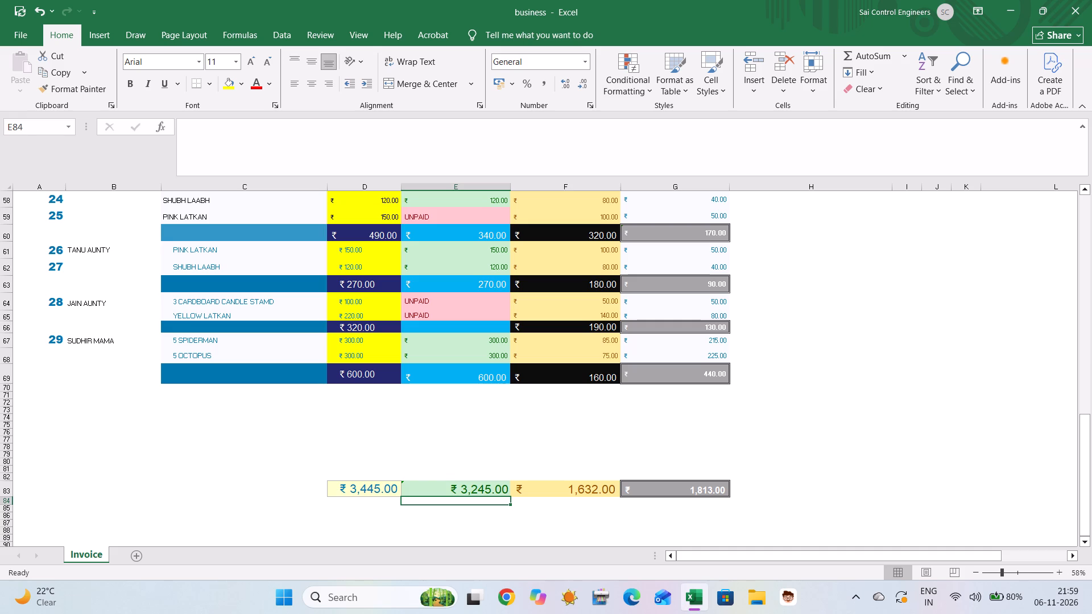
# Widen column I to about the width of column H.
pyautogui.click(962, 350)
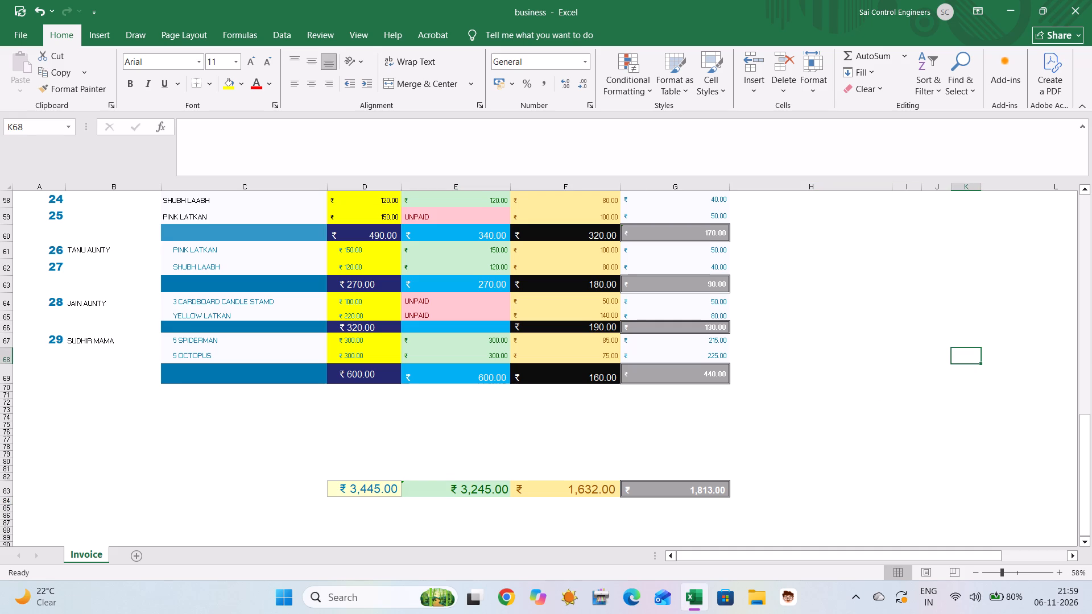
pyautogui.moveTo(925, 188); pyautogui.dragTo(1047, 193)
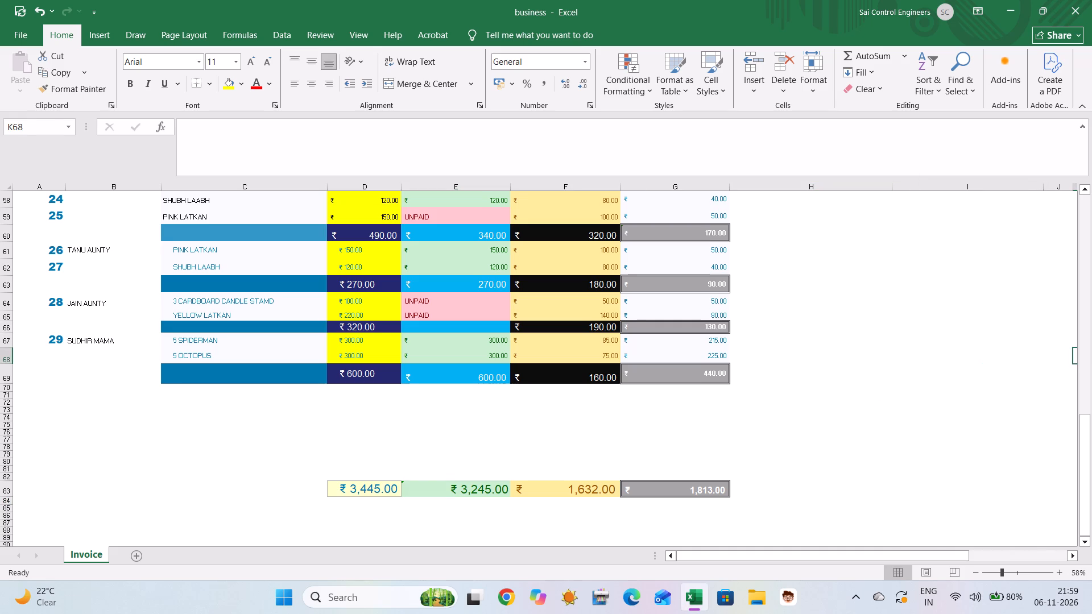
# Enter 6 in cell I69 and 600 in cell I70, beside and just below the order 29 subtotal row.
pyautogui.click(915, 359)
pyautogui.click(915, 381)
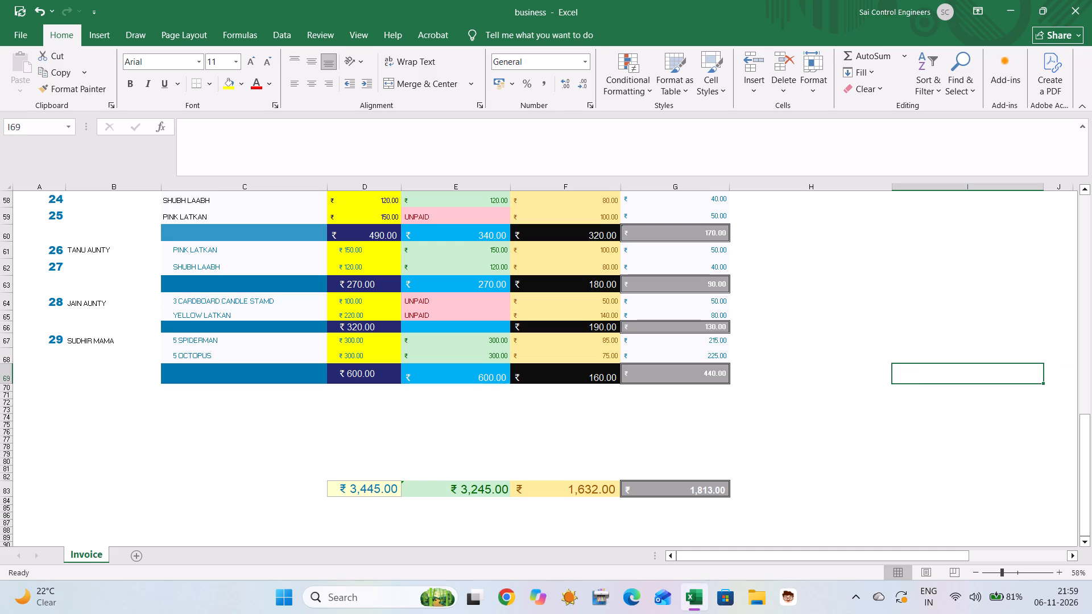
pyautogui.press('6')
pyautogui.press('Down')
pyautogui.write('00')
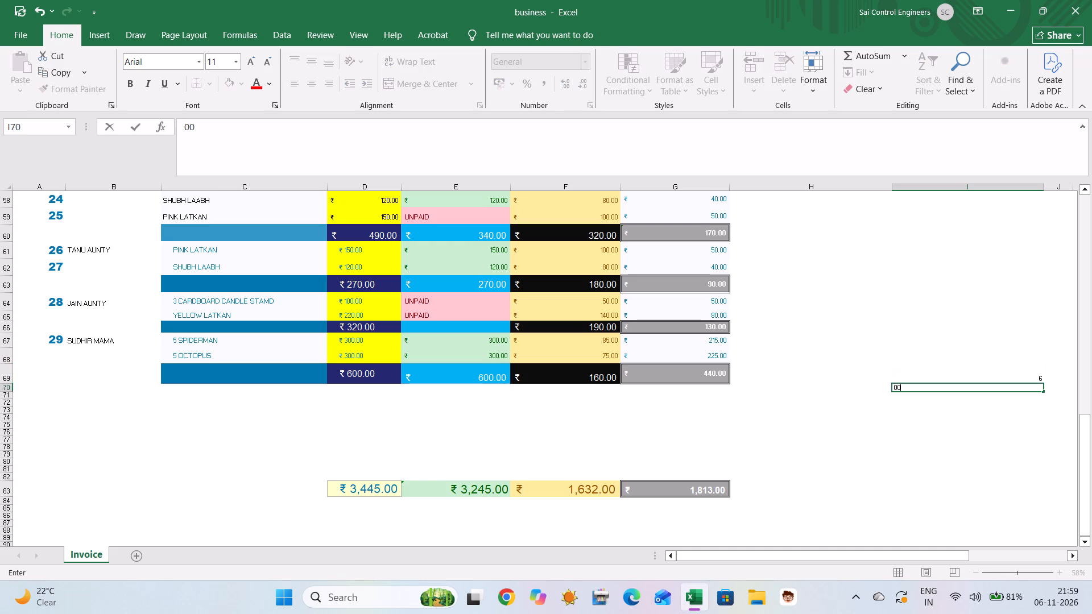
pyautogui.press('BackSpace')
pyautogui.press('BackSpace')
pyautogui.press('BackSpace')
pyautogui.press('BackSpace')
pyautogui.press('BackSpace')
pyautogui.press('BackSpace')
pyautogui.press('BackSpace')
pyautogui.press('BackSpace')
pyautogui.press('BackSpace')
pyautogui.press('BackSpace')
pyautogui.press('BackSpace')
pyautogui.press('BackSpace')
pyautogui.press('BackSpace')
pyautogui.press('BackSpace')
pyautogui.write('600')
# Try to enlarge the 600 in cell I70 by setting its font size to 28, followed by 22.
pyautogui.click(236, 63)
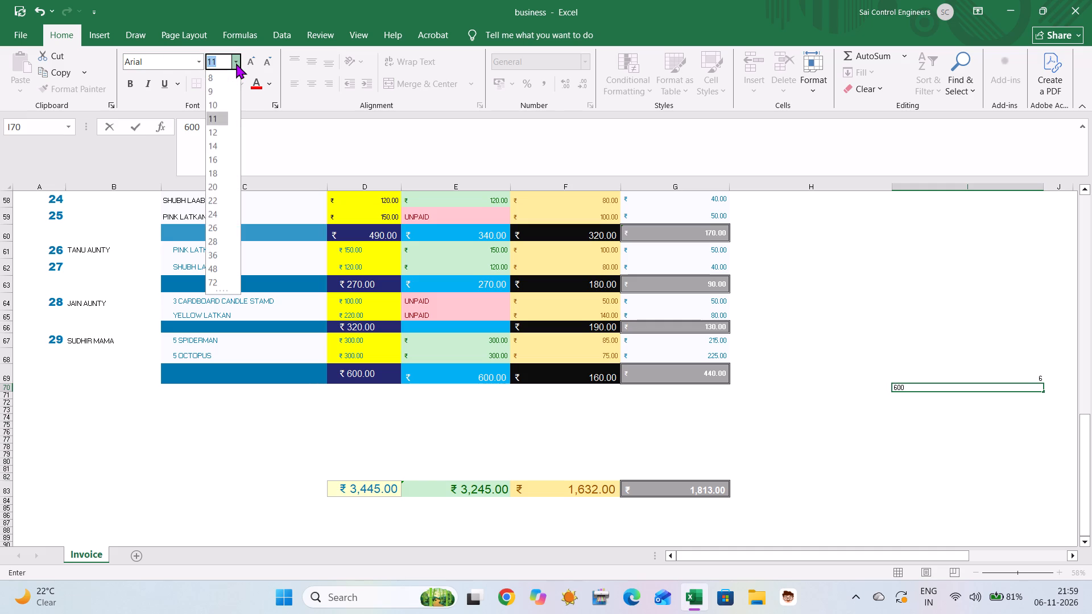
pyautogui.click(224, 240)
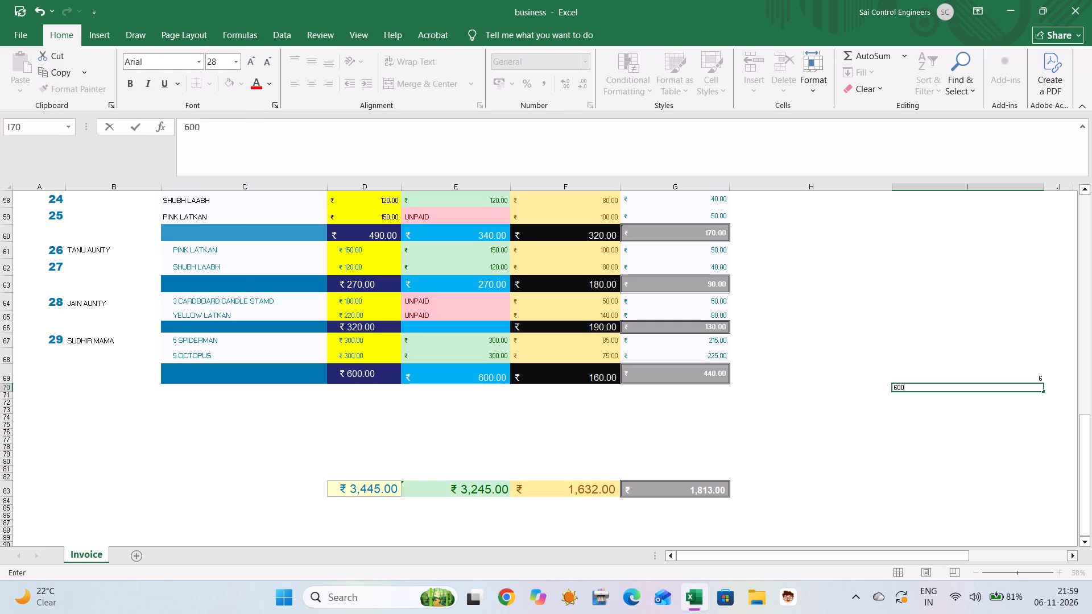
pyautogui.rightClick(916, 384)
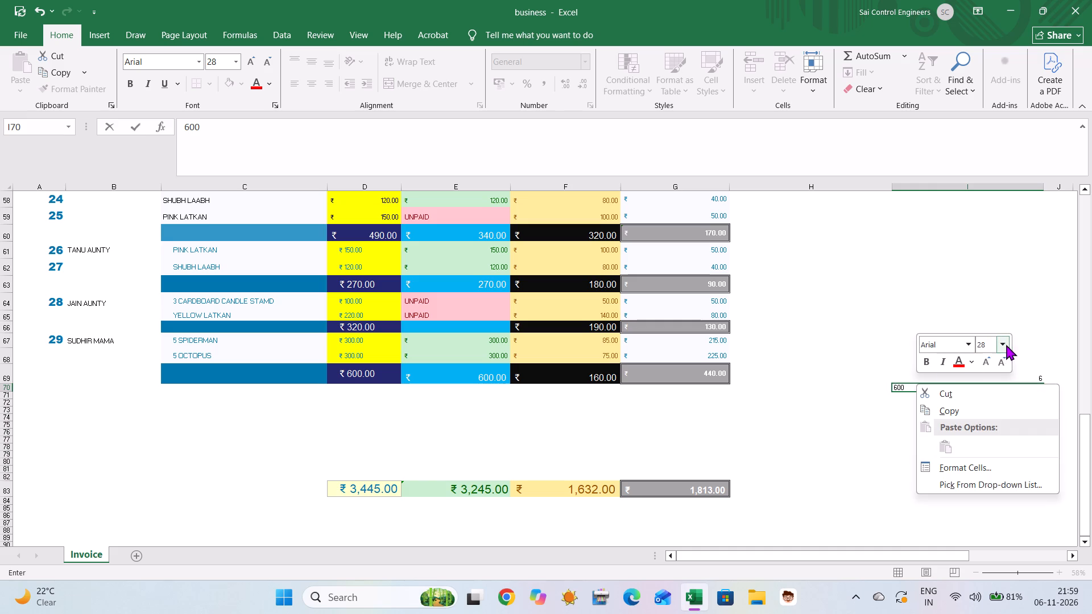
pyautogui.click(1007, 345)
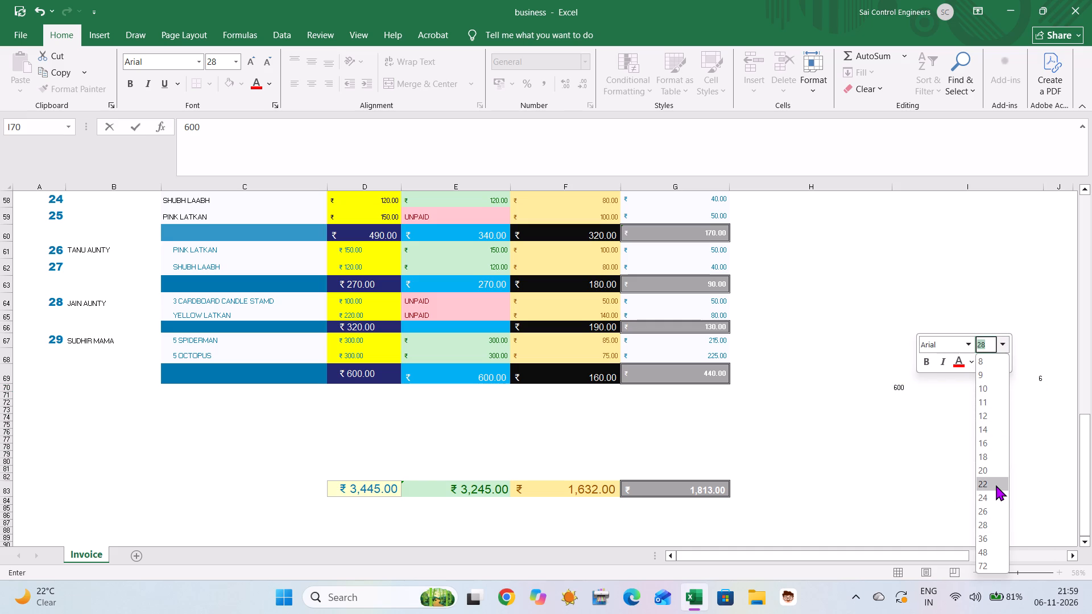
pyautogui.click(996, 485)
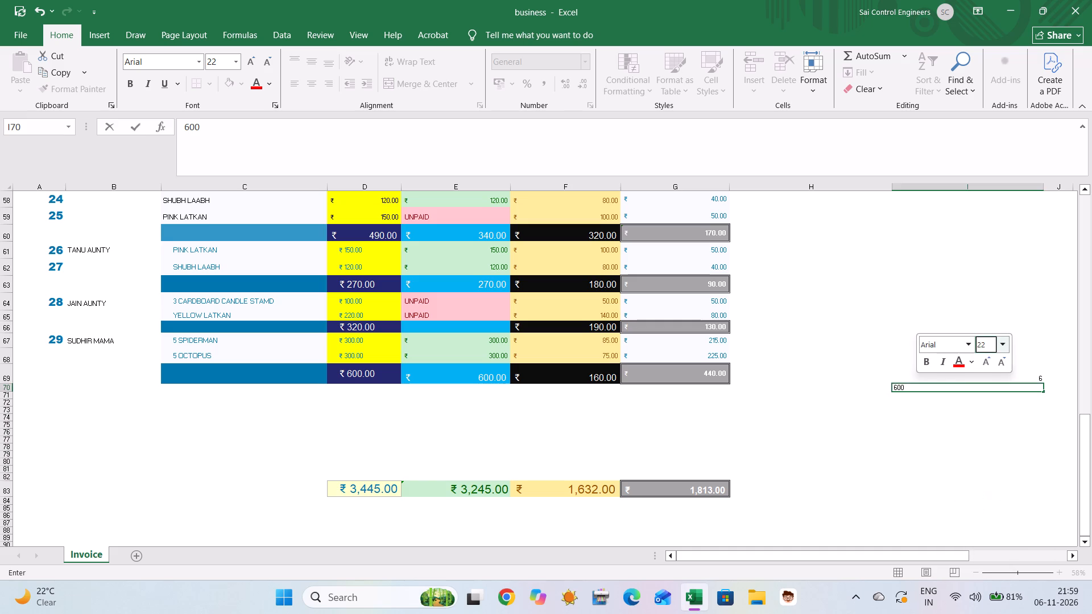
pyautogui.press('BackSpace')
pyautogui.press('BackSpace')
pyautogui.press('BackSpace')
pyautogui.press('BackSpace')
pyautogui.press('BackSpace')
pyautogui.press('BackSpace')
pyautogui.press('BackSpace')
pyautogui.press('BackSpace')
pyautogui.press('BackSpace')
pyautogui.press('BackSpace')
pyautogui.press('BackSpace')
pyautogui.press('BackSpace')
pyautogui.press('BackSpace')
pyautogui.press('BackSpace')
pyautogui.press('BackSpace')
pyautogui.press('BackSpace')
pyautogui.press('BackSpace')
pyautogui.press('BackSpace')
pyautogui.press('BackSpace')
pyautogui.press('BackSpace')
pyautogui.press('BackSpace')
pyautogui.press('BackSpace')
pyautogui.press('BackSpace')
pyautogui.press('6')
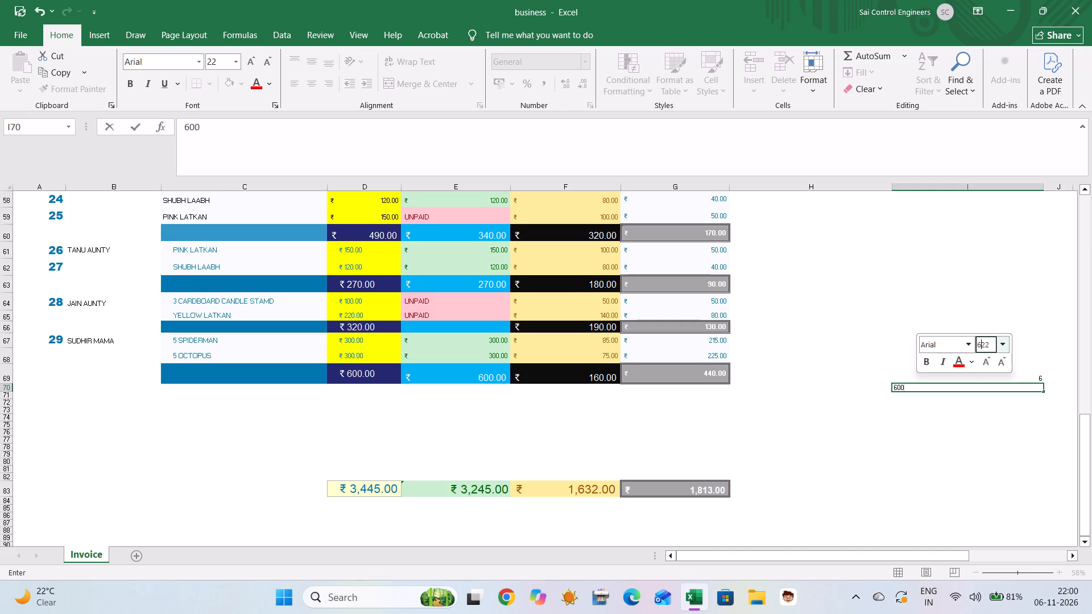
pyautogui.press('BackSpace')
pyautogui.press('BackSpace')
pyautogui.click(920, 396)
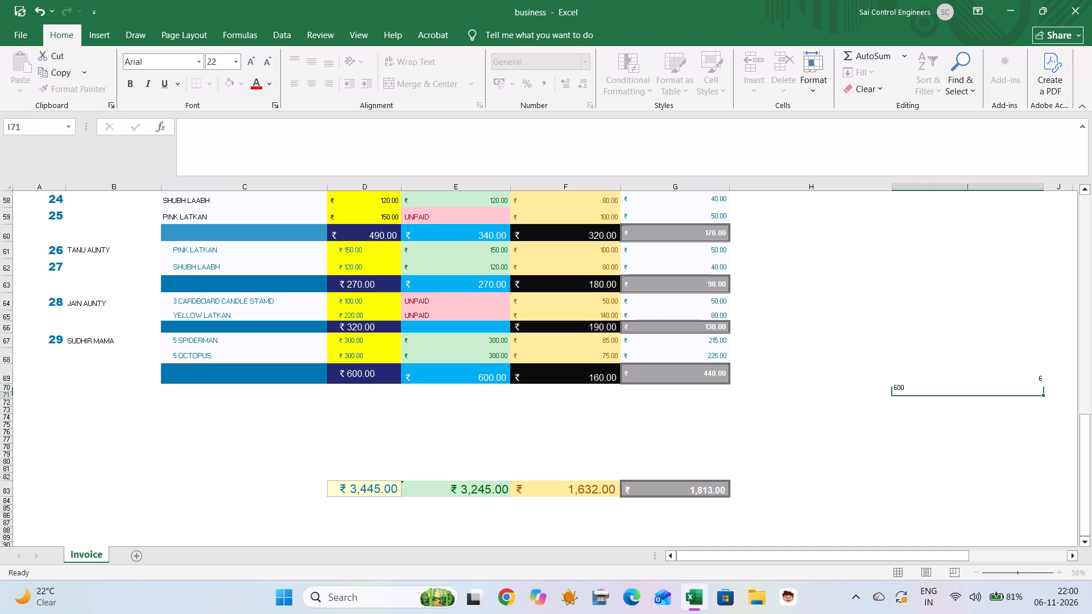
# Replace the entry in cell I69, beside the order 29 subtotal row, with 600.
pyautogui.click(958, 389)
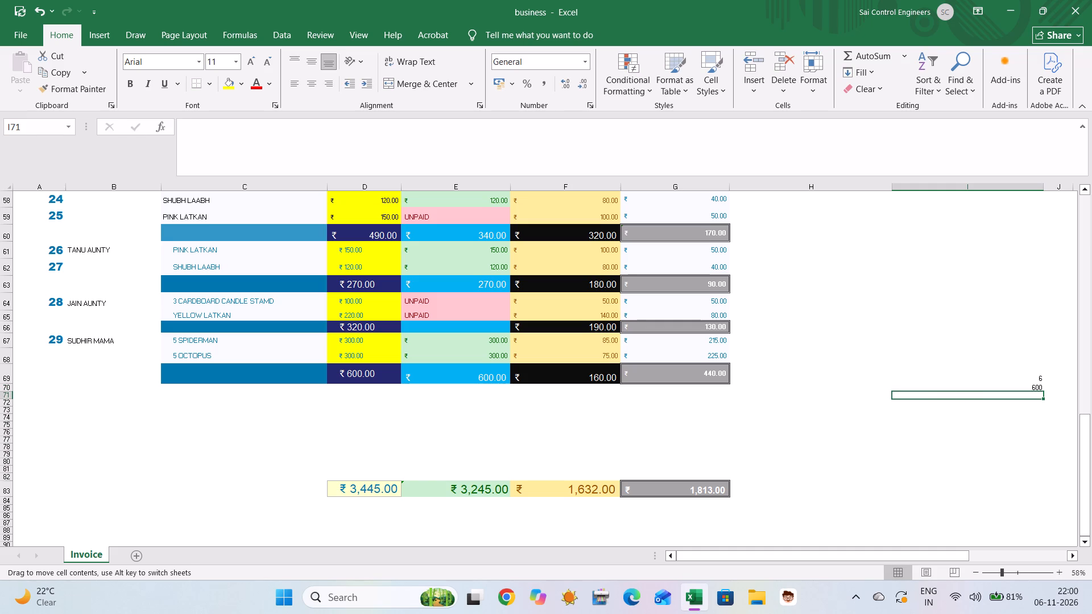
pyautogui.click(959, 376)
pyautogui.press('BackSpace')
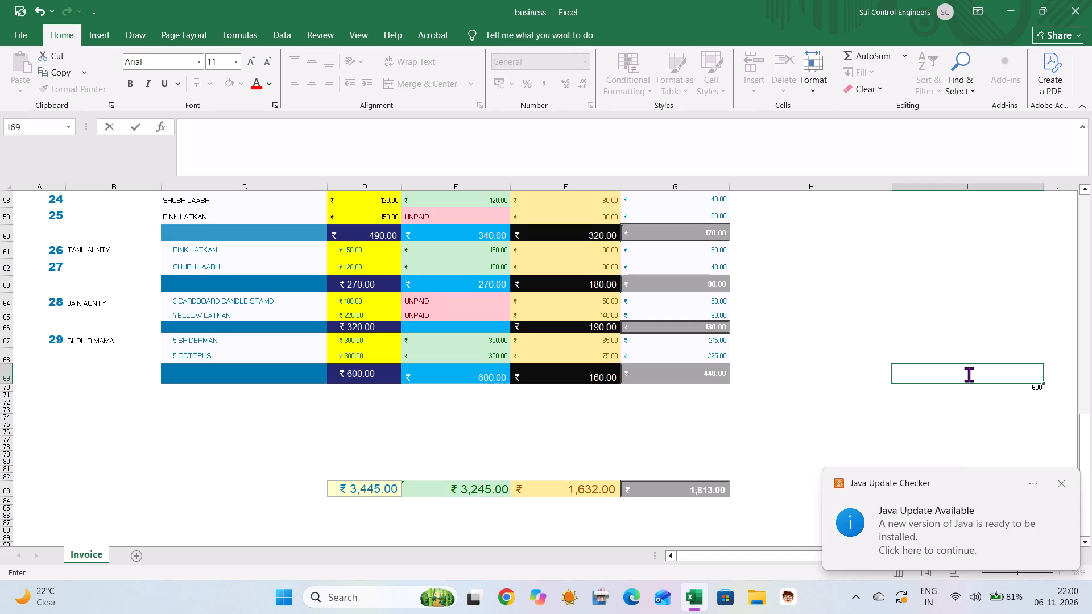
pyautogui.press('6')
pyautogui.write('00')
pyautogui.click(1000, 394)
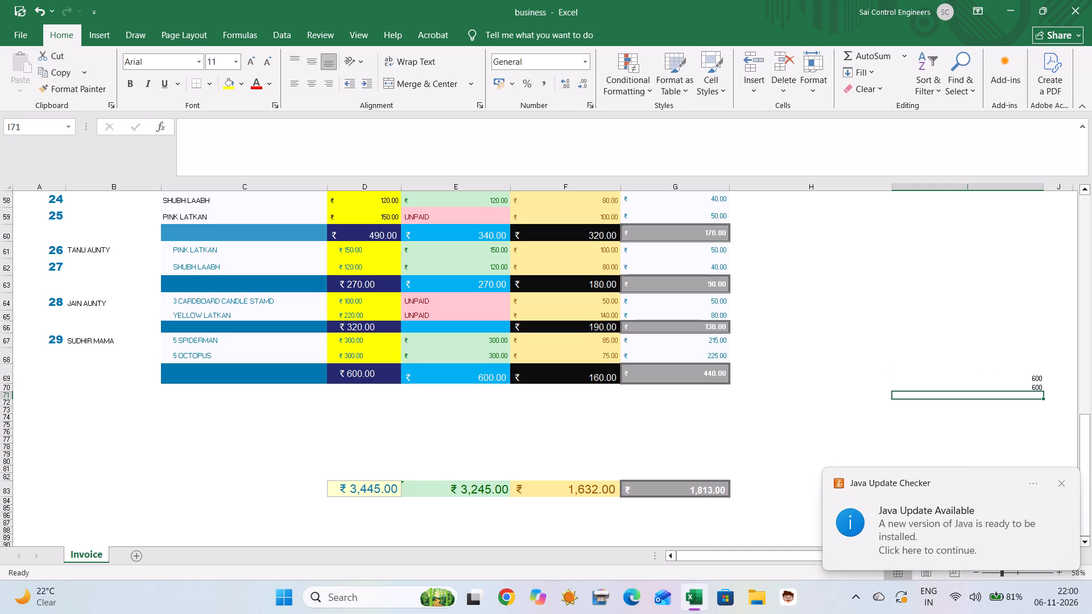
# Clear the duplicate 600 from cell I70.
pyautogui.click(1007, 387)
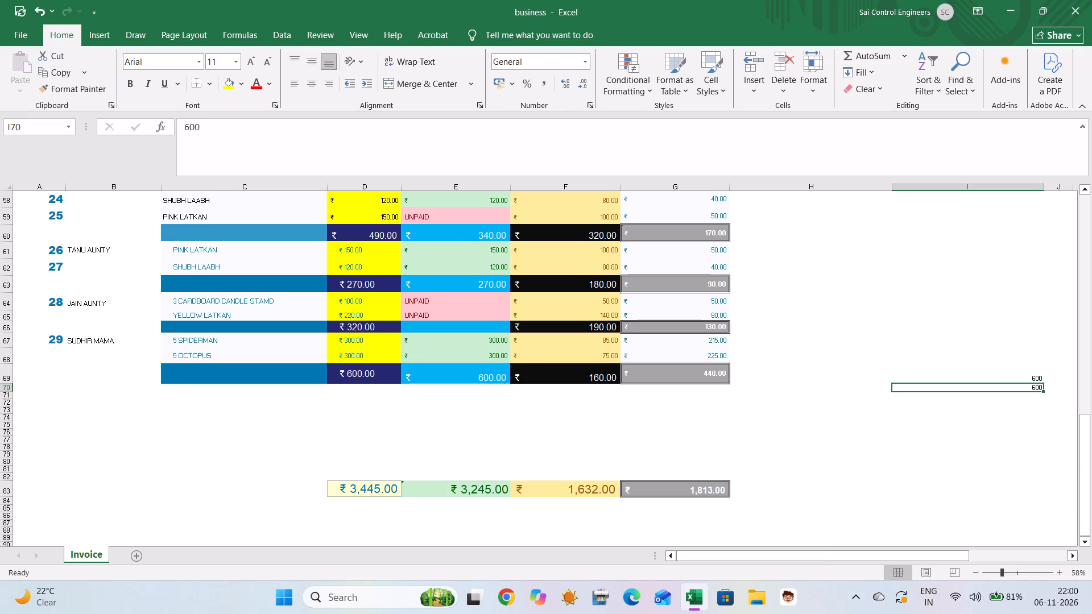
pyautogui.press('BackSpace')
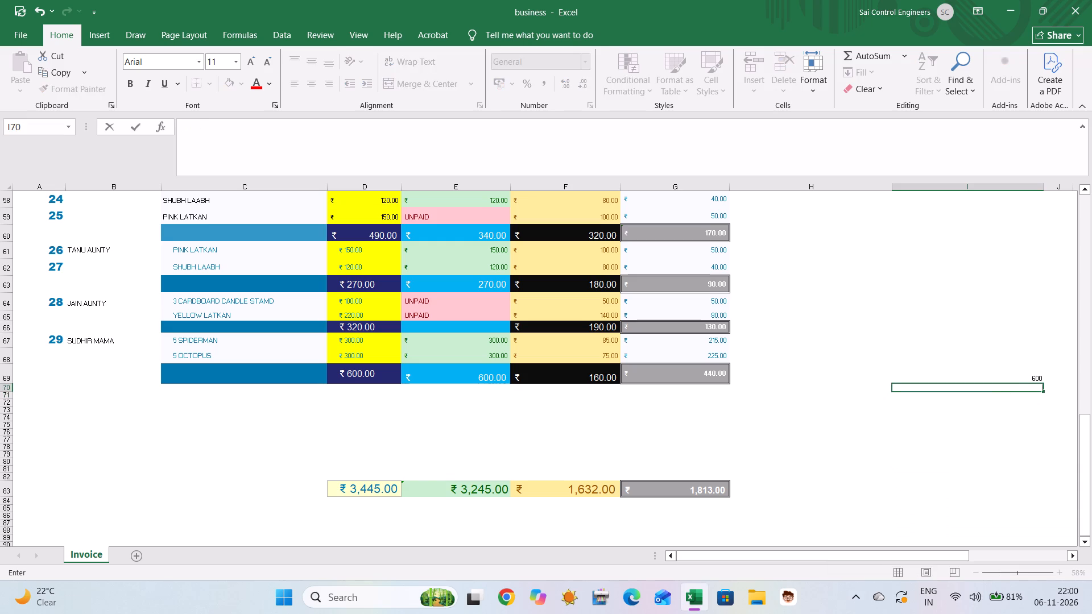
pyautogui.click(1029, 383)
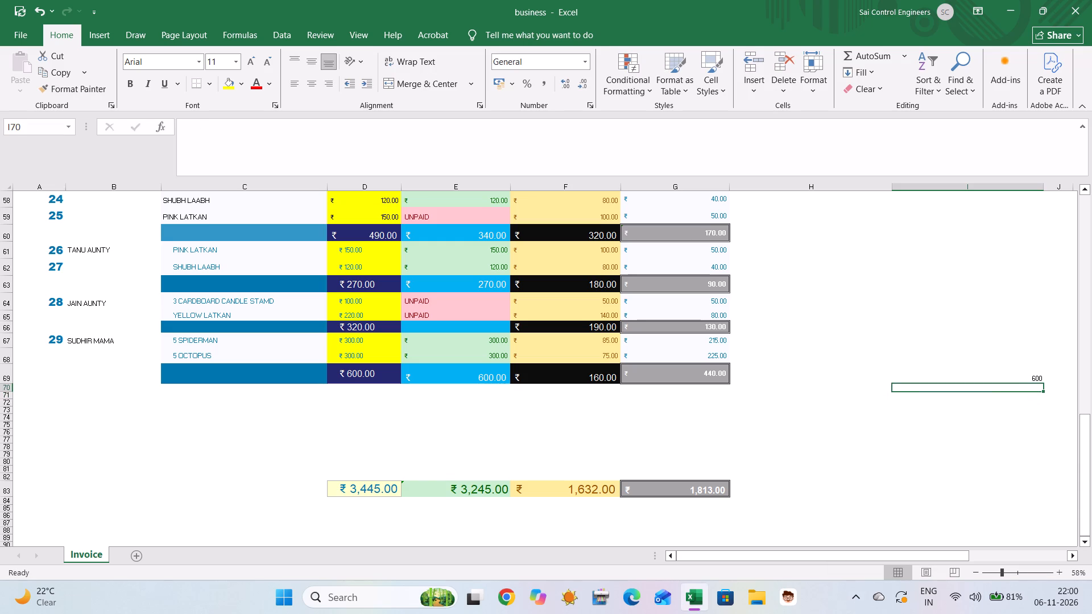
# Set the font size of the 600 in cell I69 to 28.
pyautogui.click(1028, 376)
pyautogui.moveTo(1028, 376); pyautogui.dragTo(1041, 379)
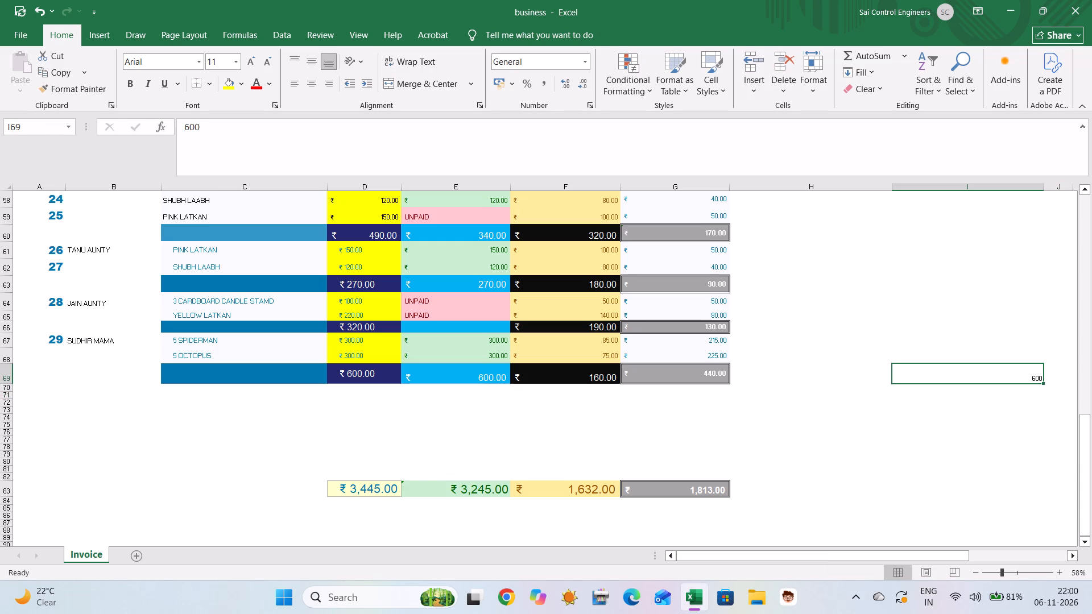
pyautogui.click(1034, 376)
pyautogui.rightClick(1036, 379)
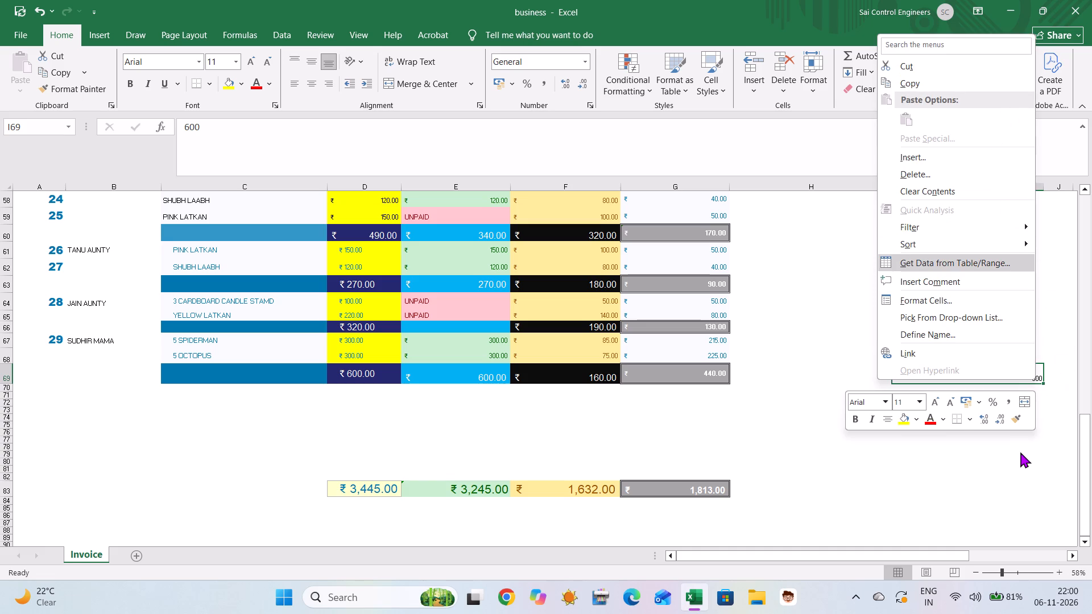
pyautogui.click(920, 404)
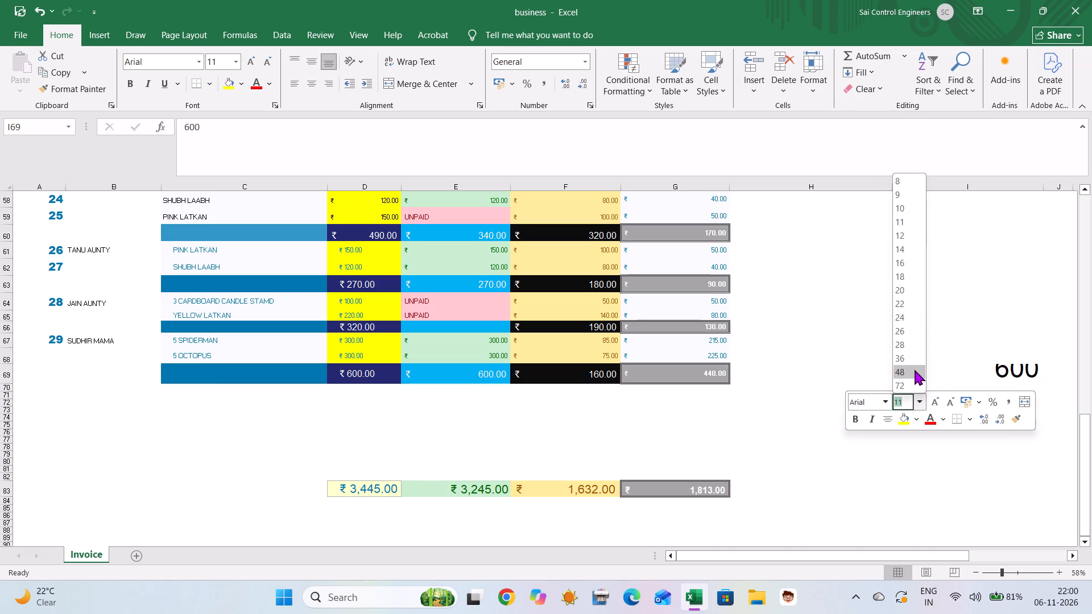
pyautogui.click(908, 345)
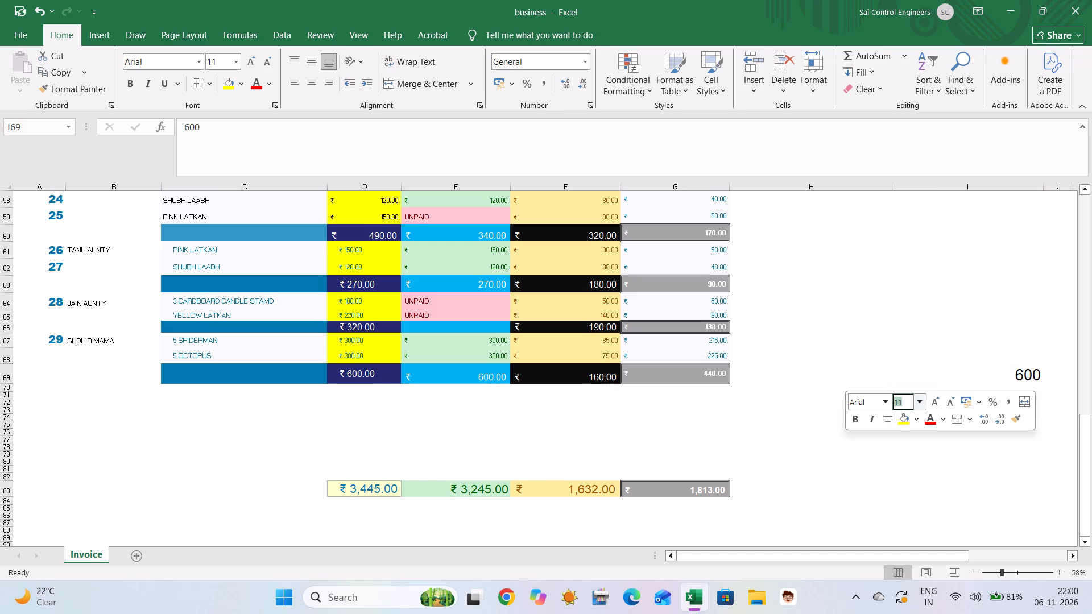
# Extend the note in cell I69 to read 600 FOR STOCK.
pyautogui.click(1009, 376)
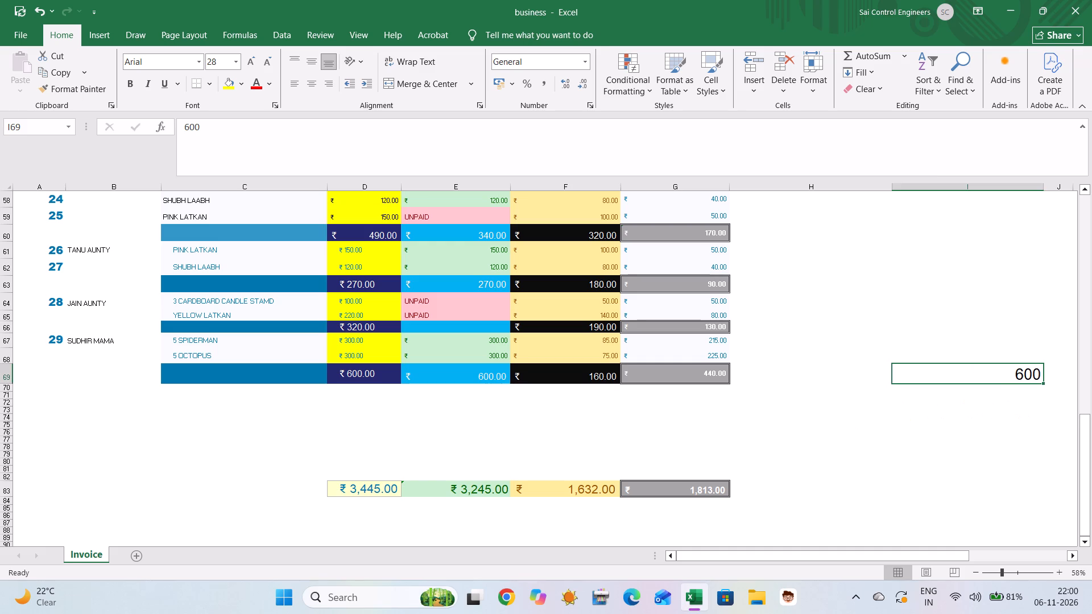
pyautogui.doubleClick(1009, 376)
pyautogui.doubleClick(1040, 374)
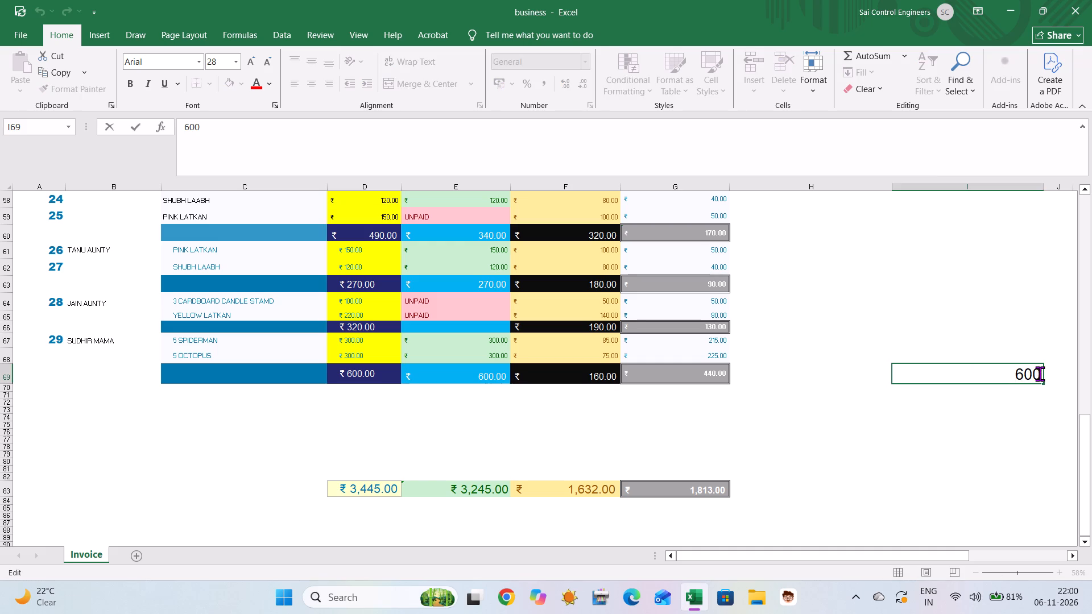
pyautogui.doubleClick(1021, 375)
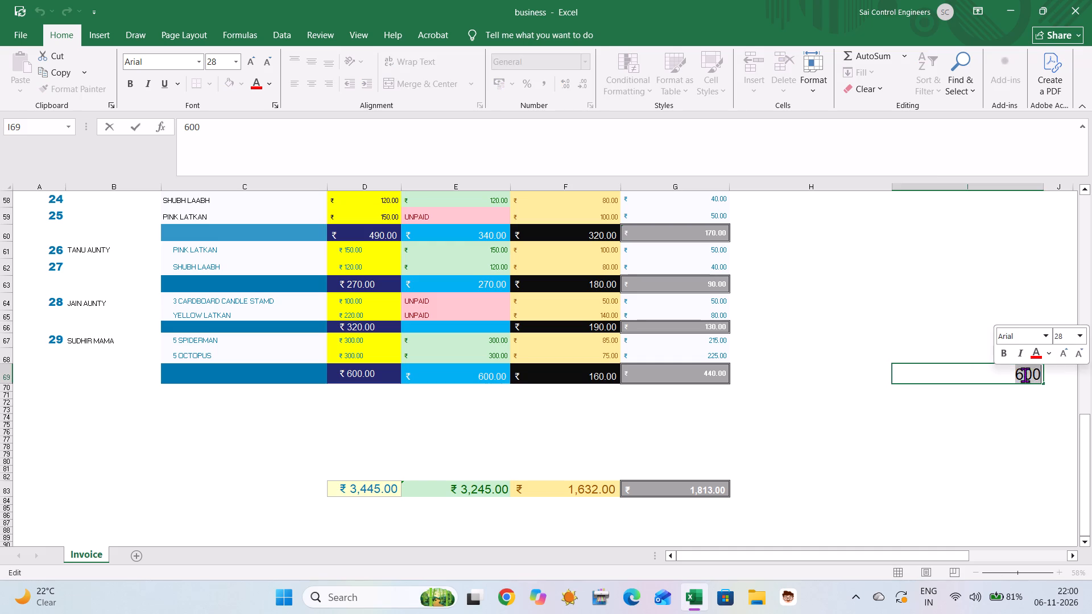
pyautogui.click(1035, 375)
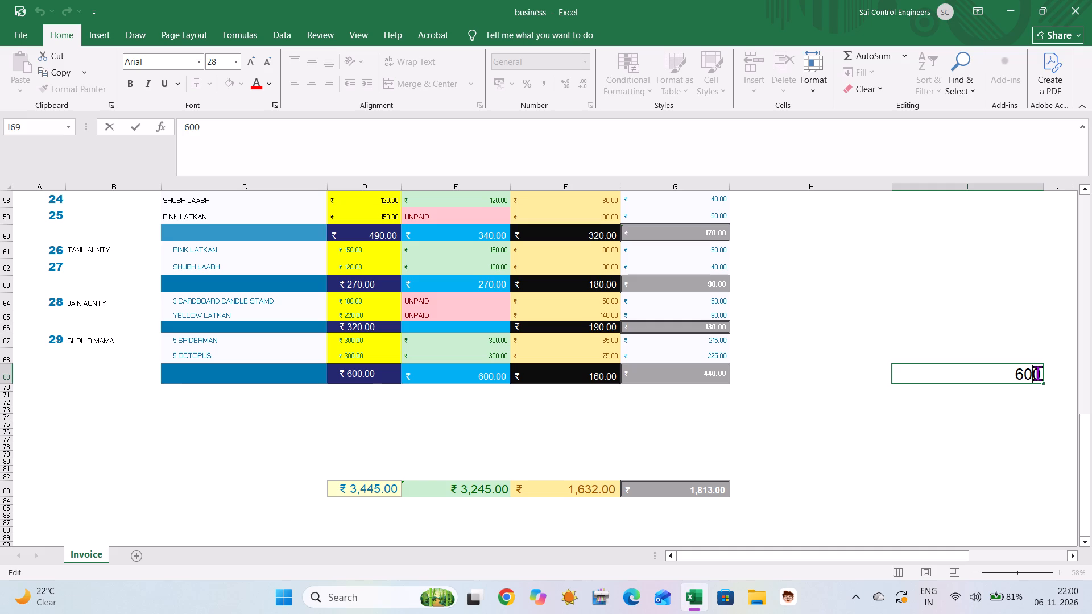
pyautogui.click(1038, 373)
pyautogui.press('space')
pyautogui.write('FOR')
pyautogui.press('space')
pyautogui.write('STOCK')
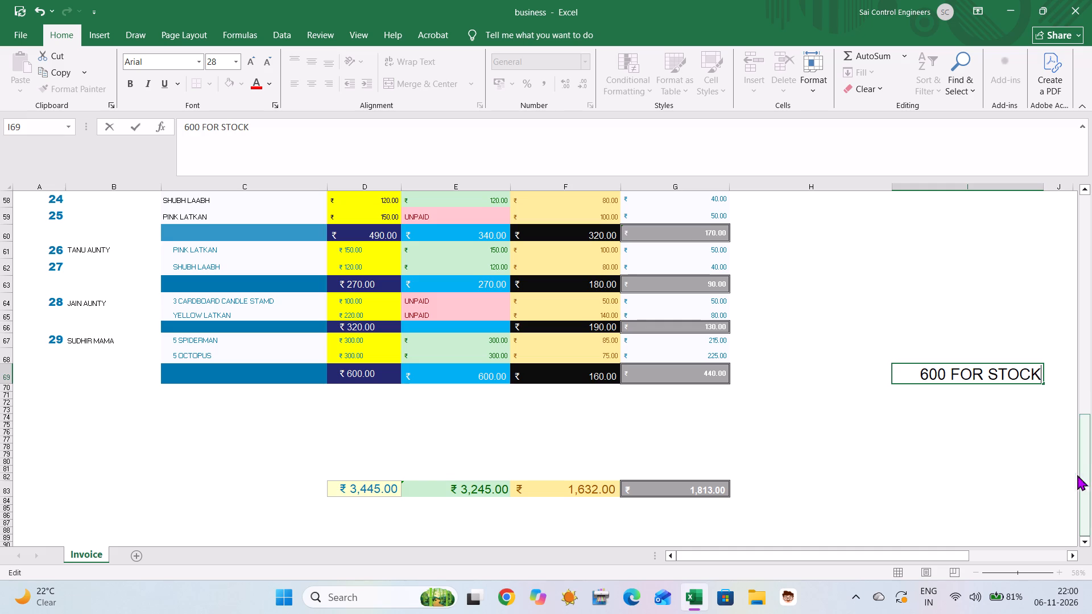
pyautogui.click(999, 397)
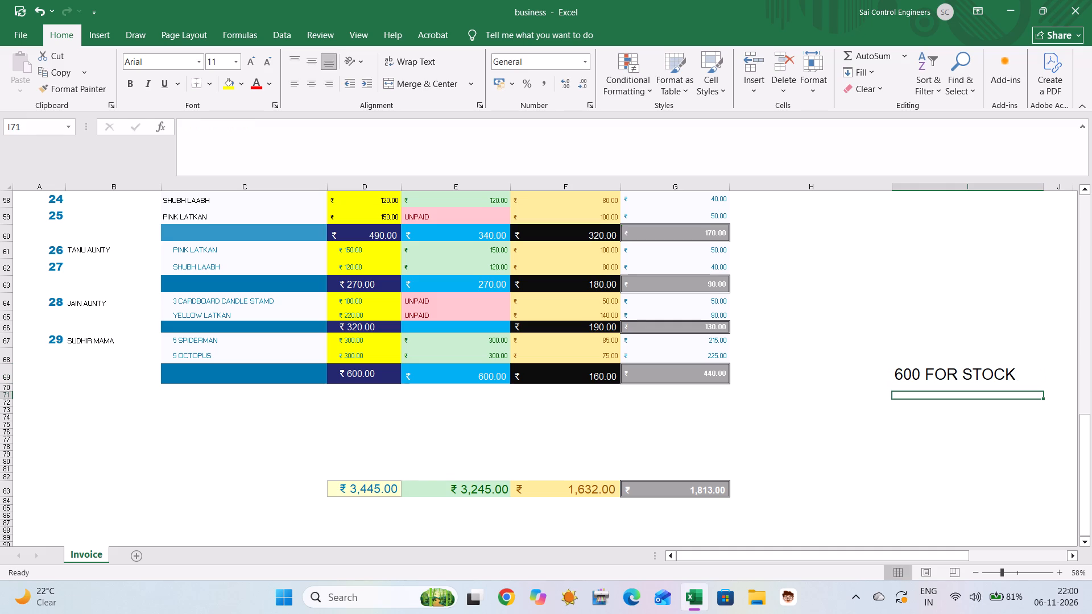
# Increase the height of row 71, two rows below the order 29 subtotal row.
pyautogui.click(967, 383)
pyautogui.click(972, 409)
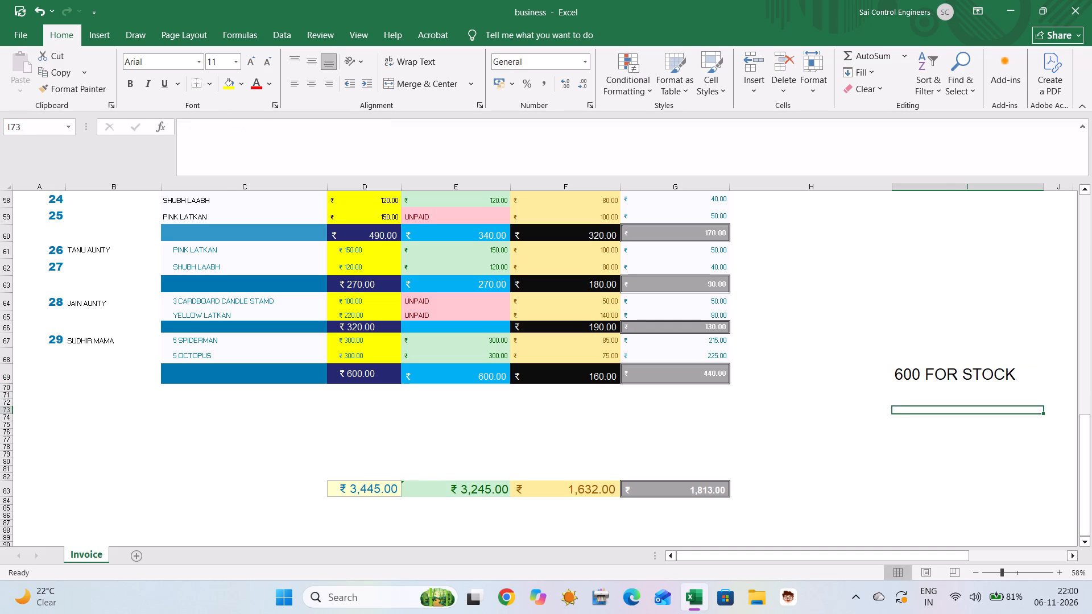
pyautogui.click(948, 393)
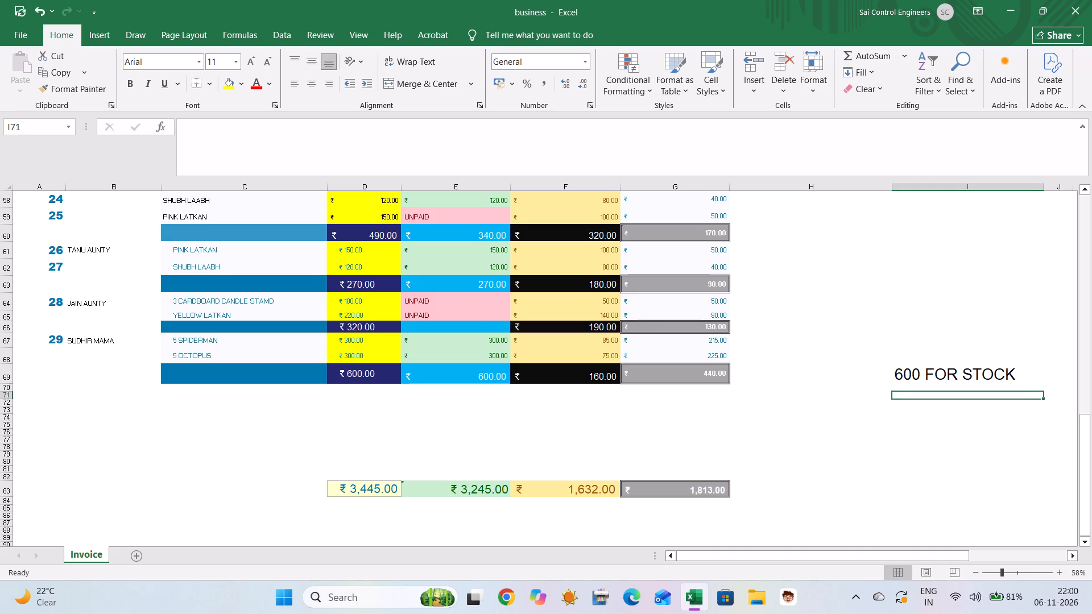
pyautogui.moveTo(5, 400); pyautogui.dragTo(6, 410)
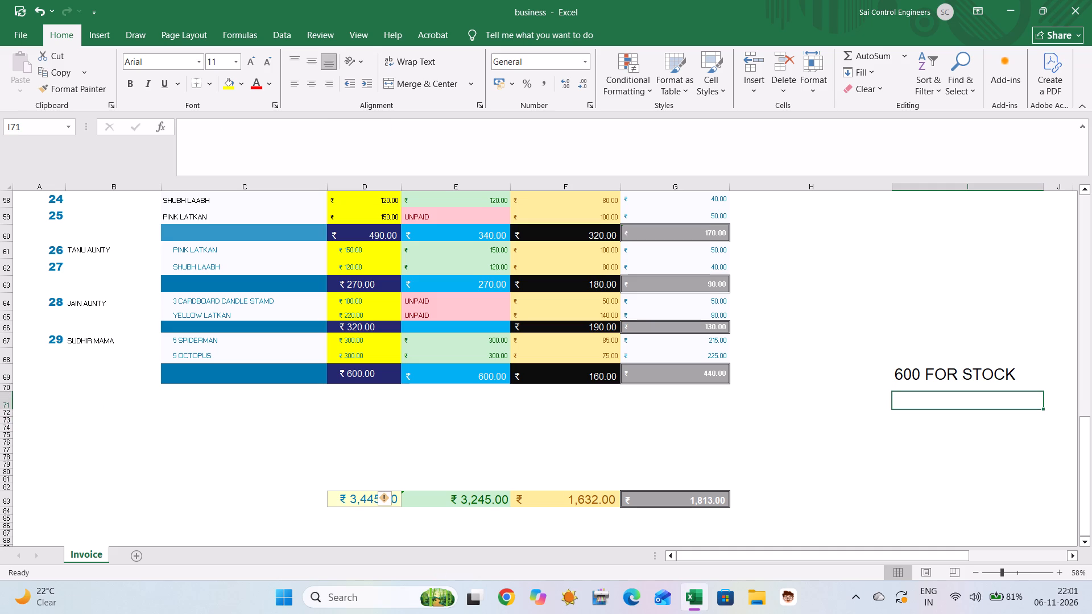
# Copy the column E grand total from cell E83 into cell I71 as a plain value.
pyautogui.click(459, 497)
pyautogui.rightClick(459, 497)
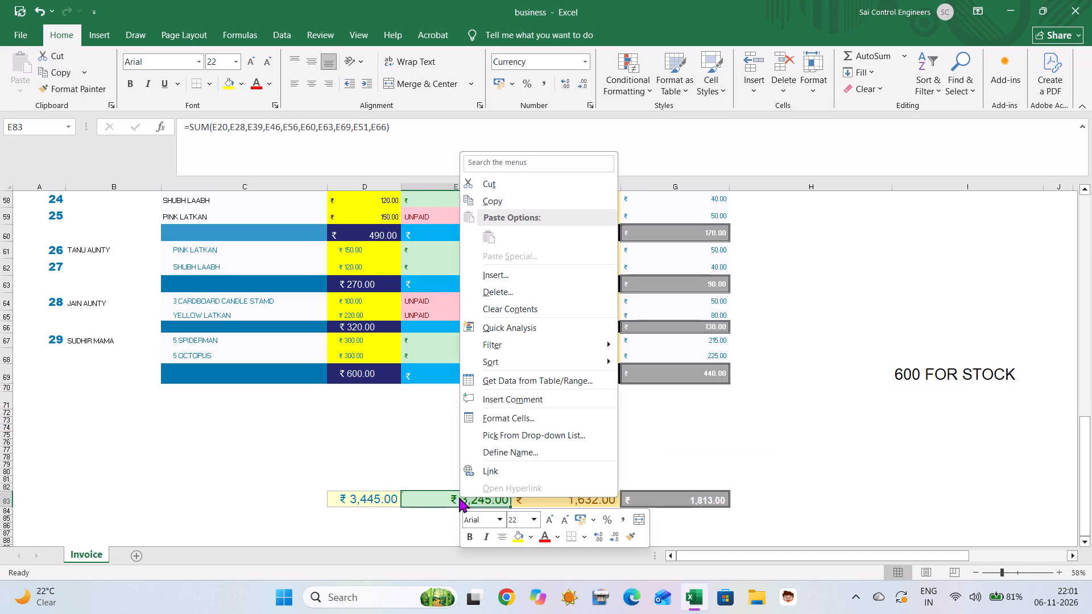
pyautogui.click(562, 200)
pyautogui.click(917, 393)
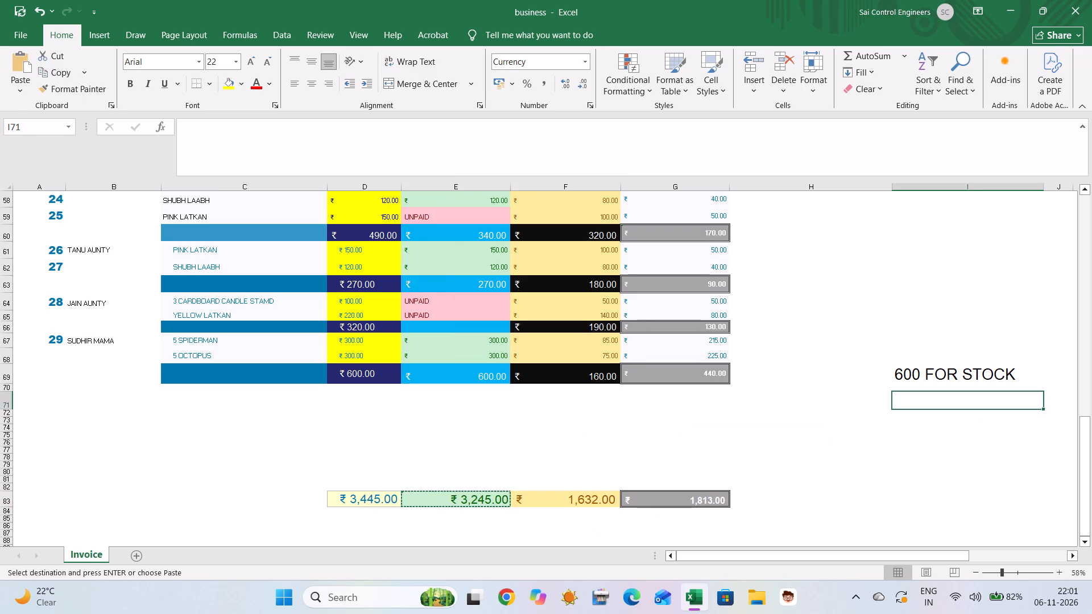
pyautogui.rightClick(917, 393)
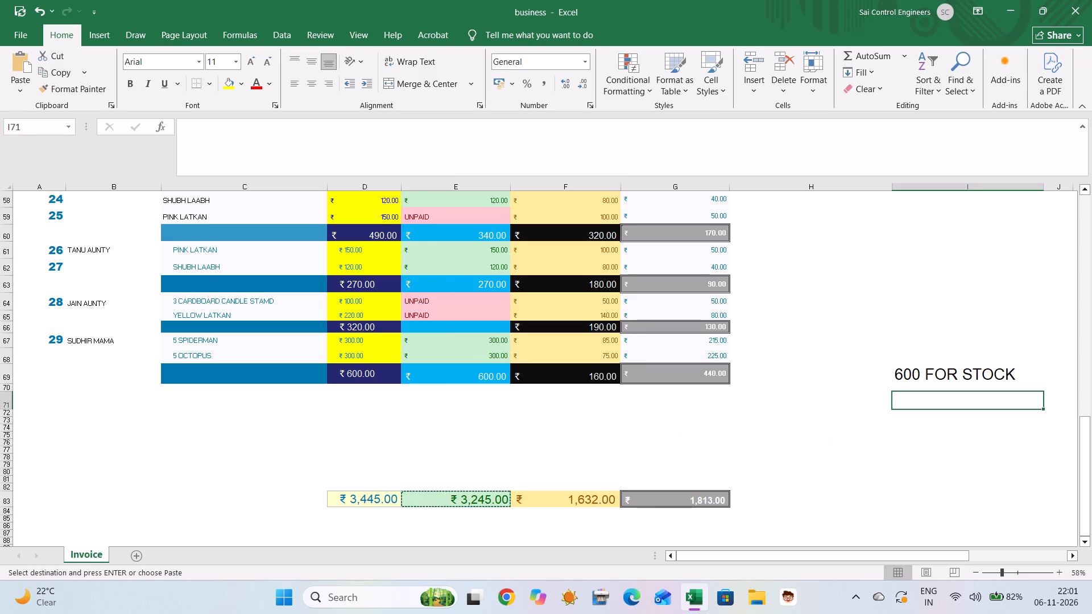
pyautogui.rightClick(916, 400)
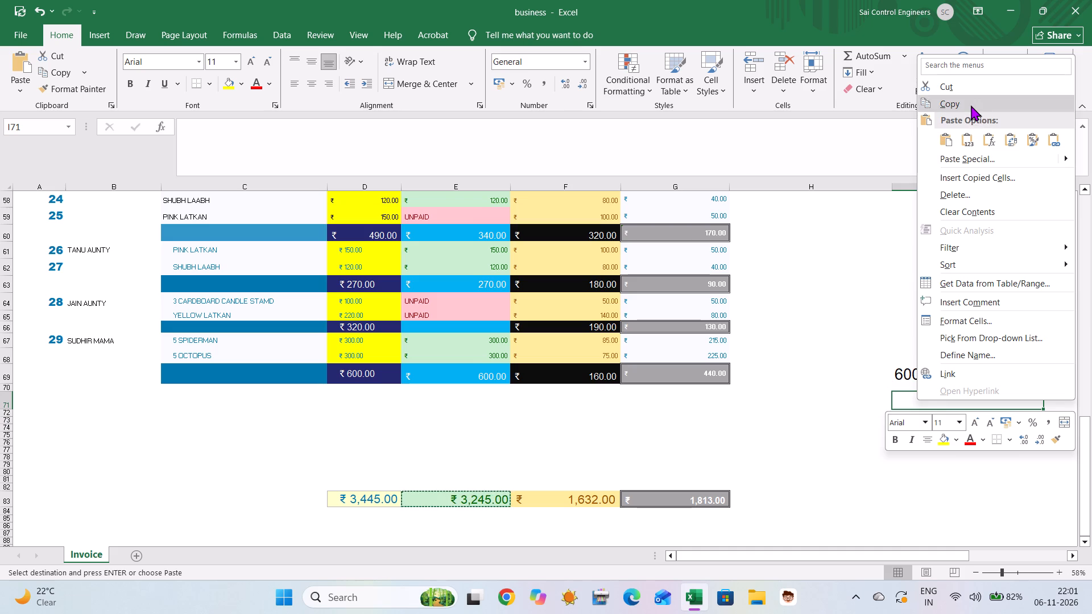
pyautogui.click(969, 138)
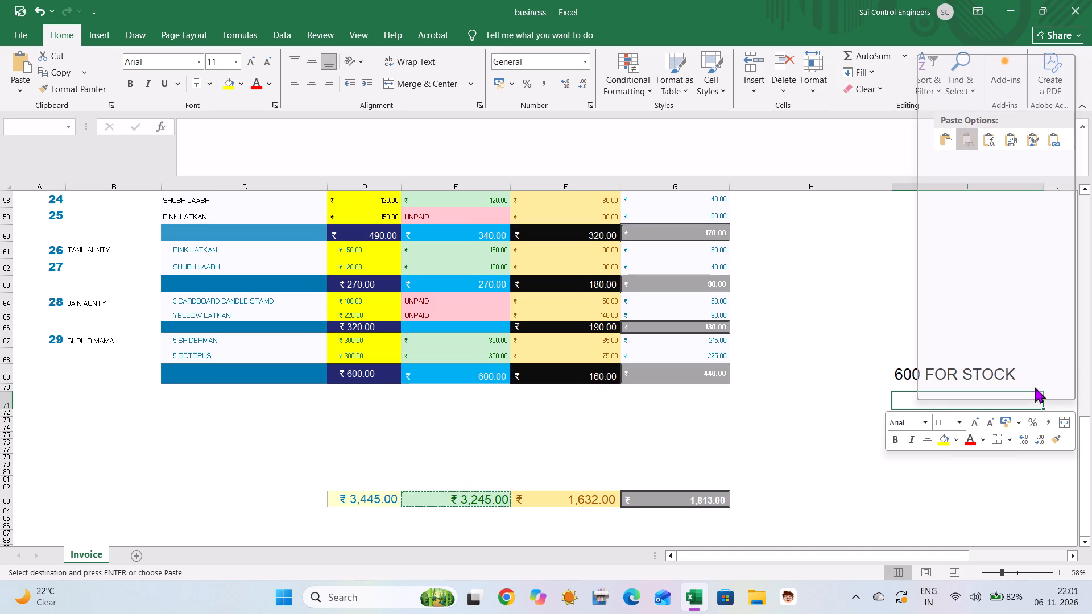
pyautogui.click(1033, 398)
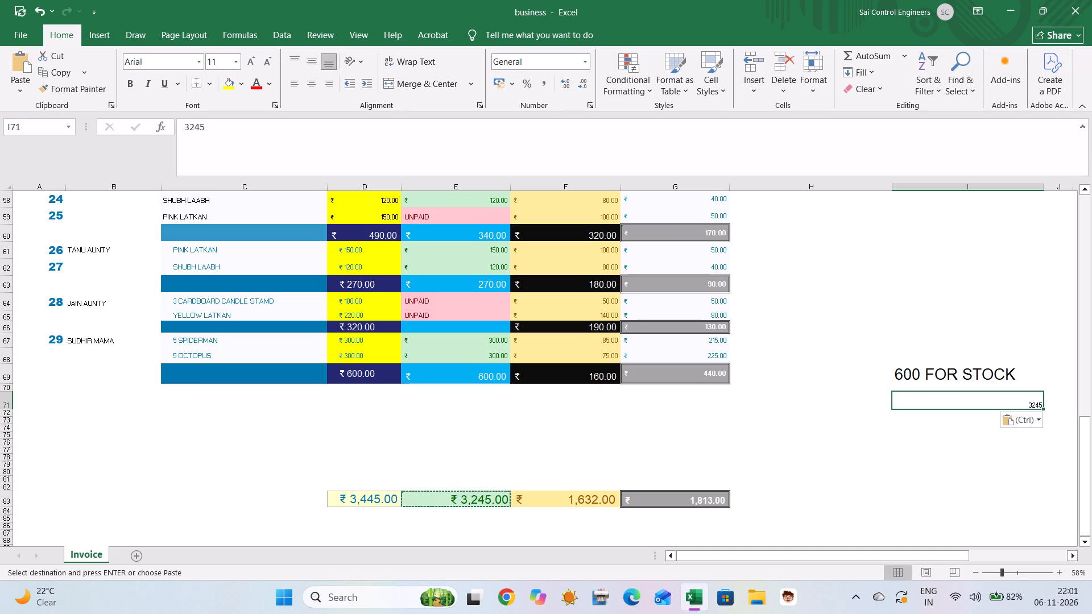
# Set the font size of the copied total in cell I71 to 28.
pyautogui.rightClick(985, 395)
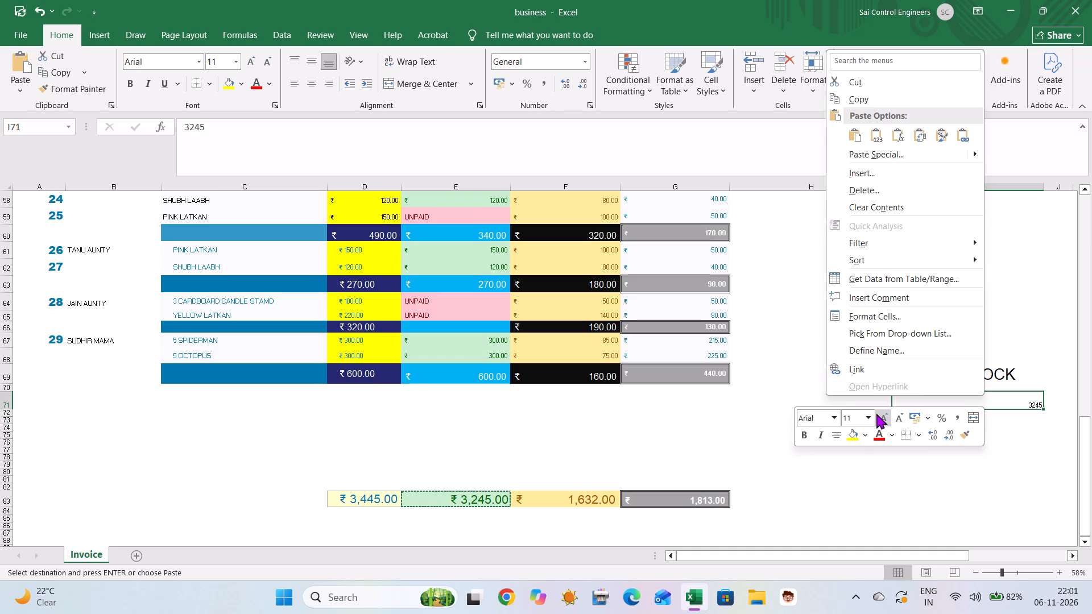
pyautogui.click(871, 413)
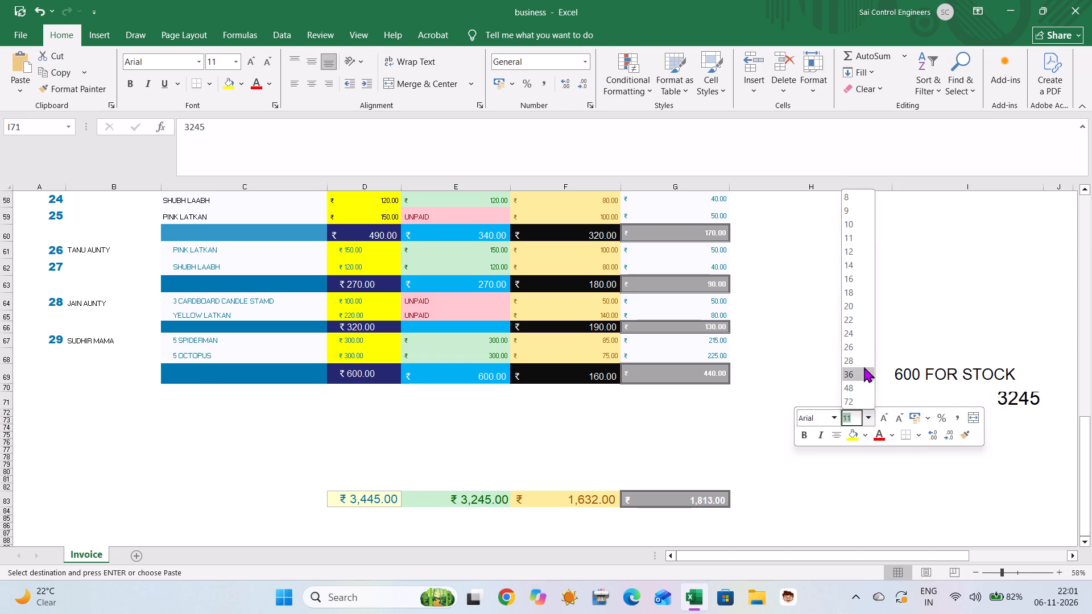
pyautogui.click(864, 363)
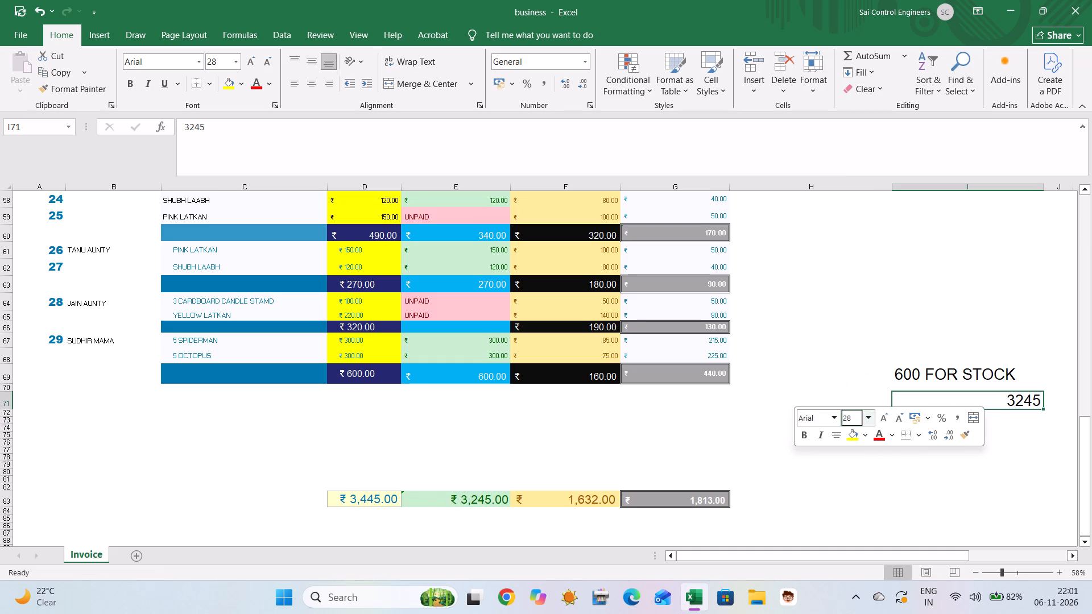
# Turn the value in cell I71 into the formula =3245-600 to deduct the stock amount from the total.
pyautogui.doubleClick(1019, 400)
pyautogui.doubleClick(1004, 400)
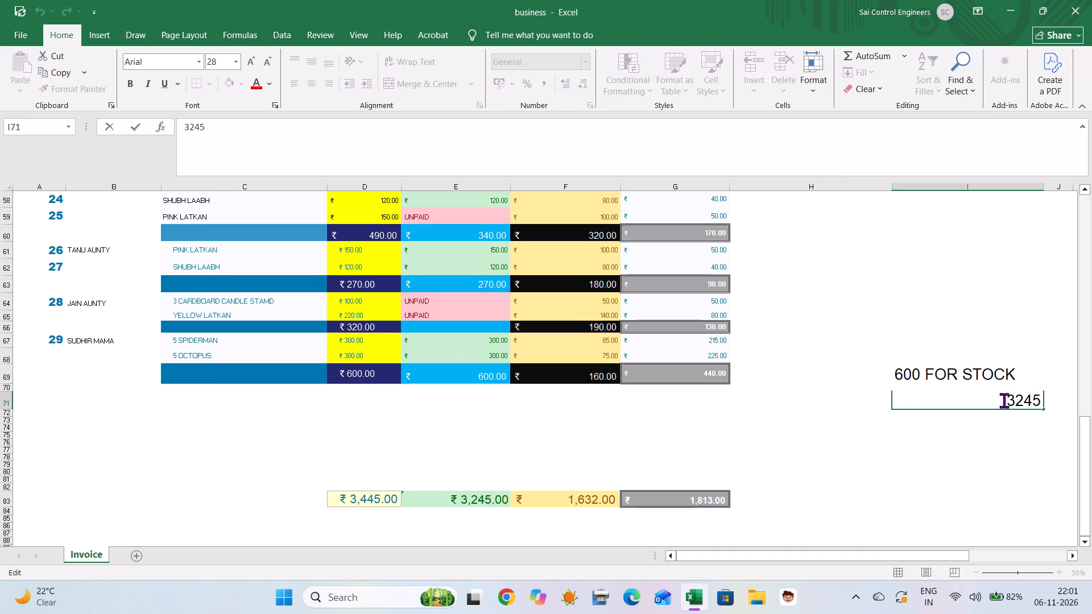
pyautogui.doubleClick(1004, 400)
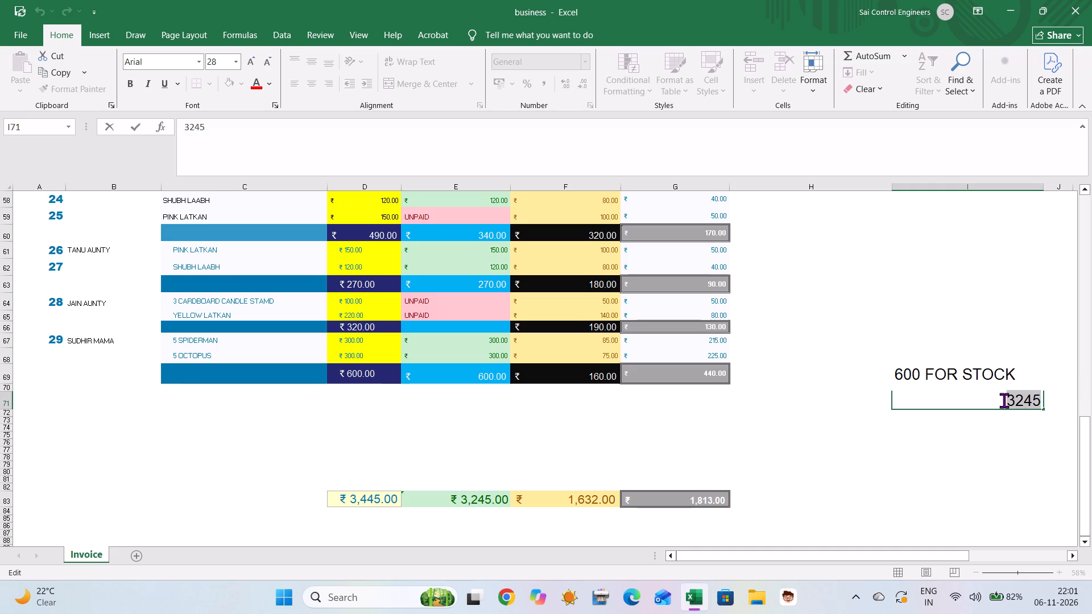
pyautogui.click(1004, 400)
pyautogui.press('=')
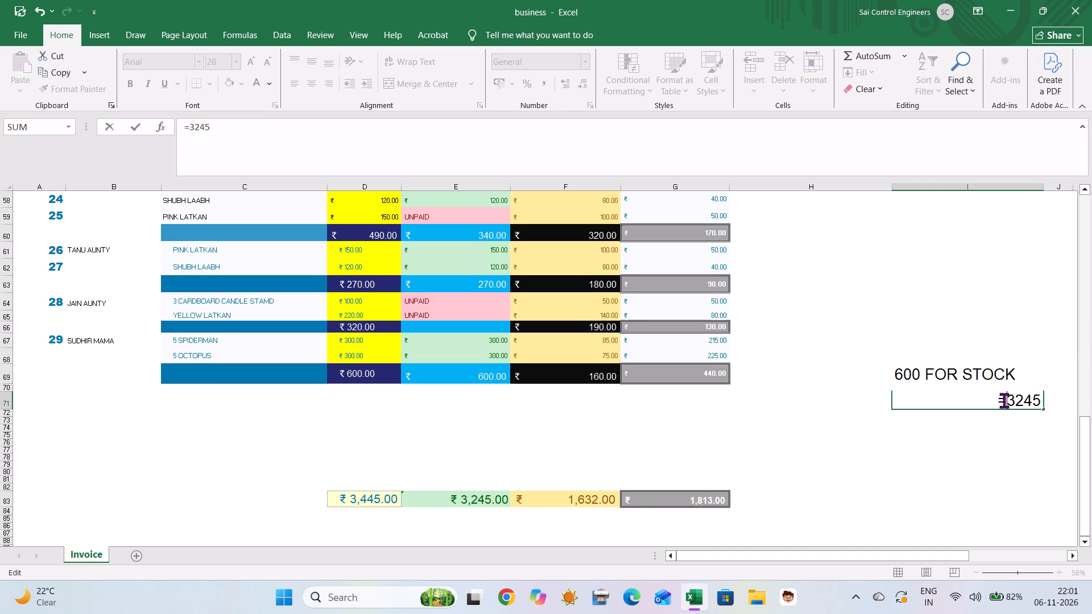
pyautogui.click(1040, 399)
pyautogui.press('-')
pyautogui.write('600')
pyautogui.press('Return')
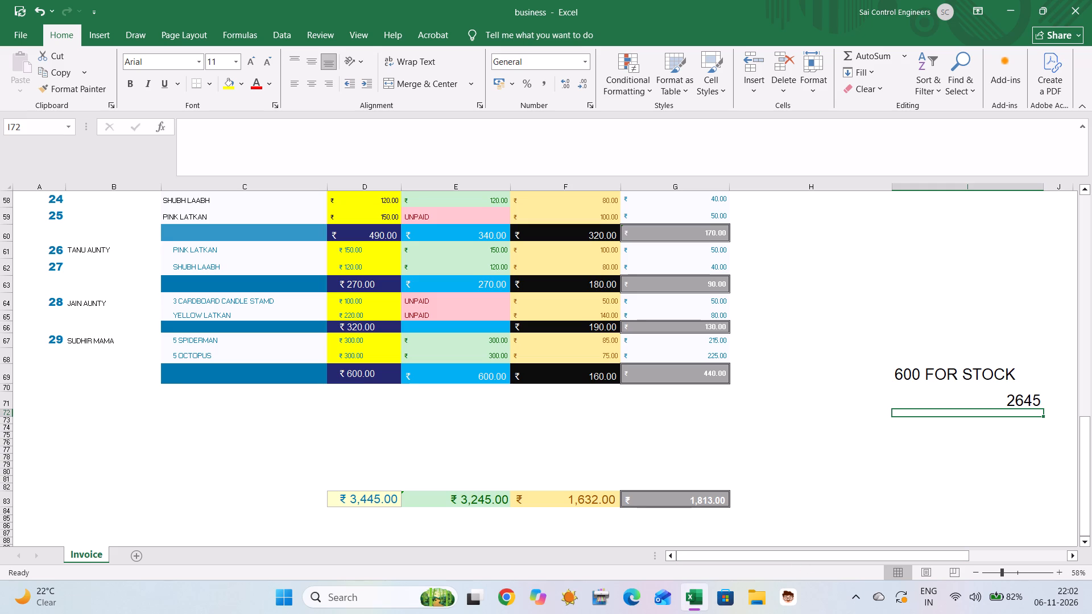
# Enter order number 30 in cell A70, directly below the order 29 subtotal row.
pyautogui.scroll(6, 827, 417)
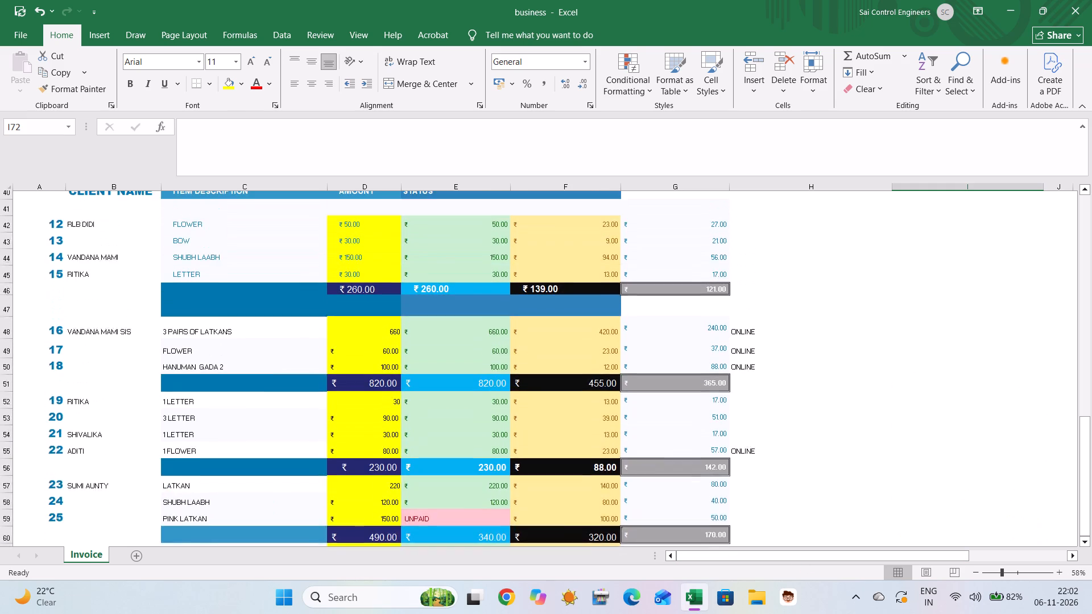
pyautogui.scroll(-1, 827, 417)
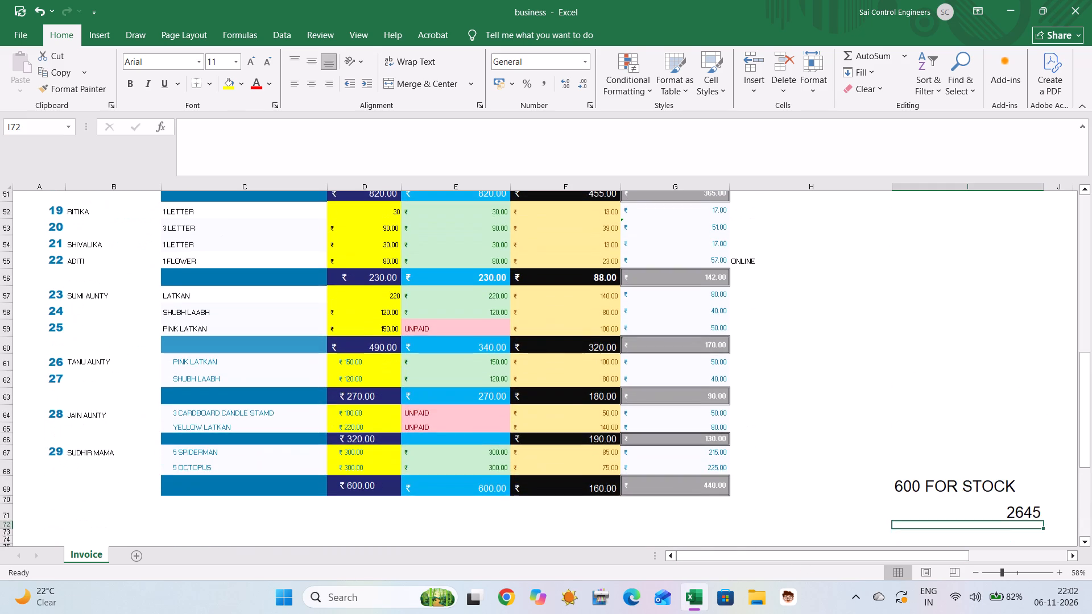
pyautogui.scroll(-2, 827, 417)
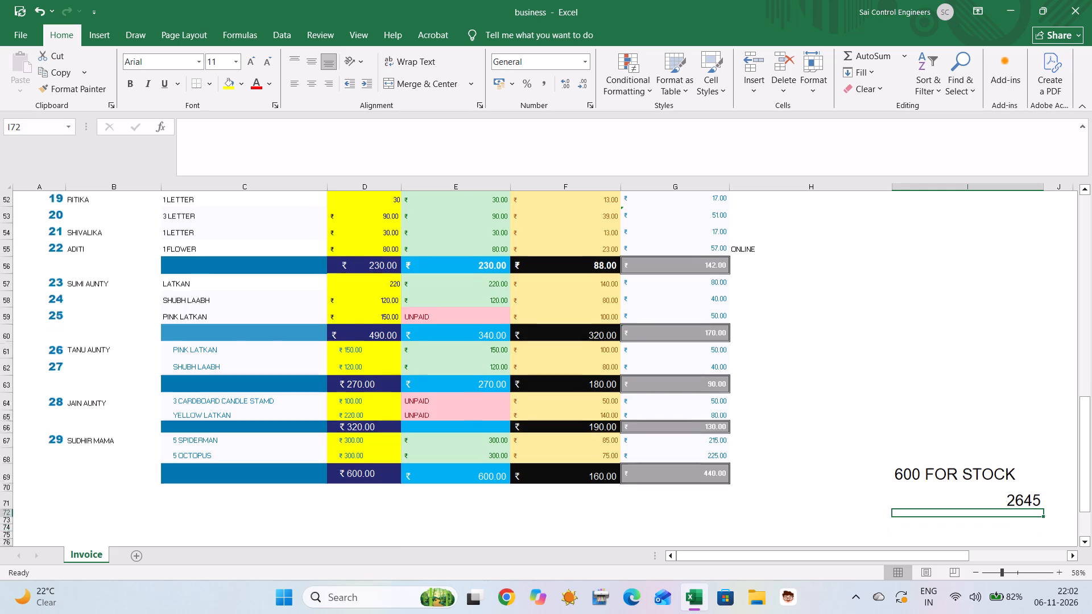
pyautogui.scroll(-1, 827, 417)
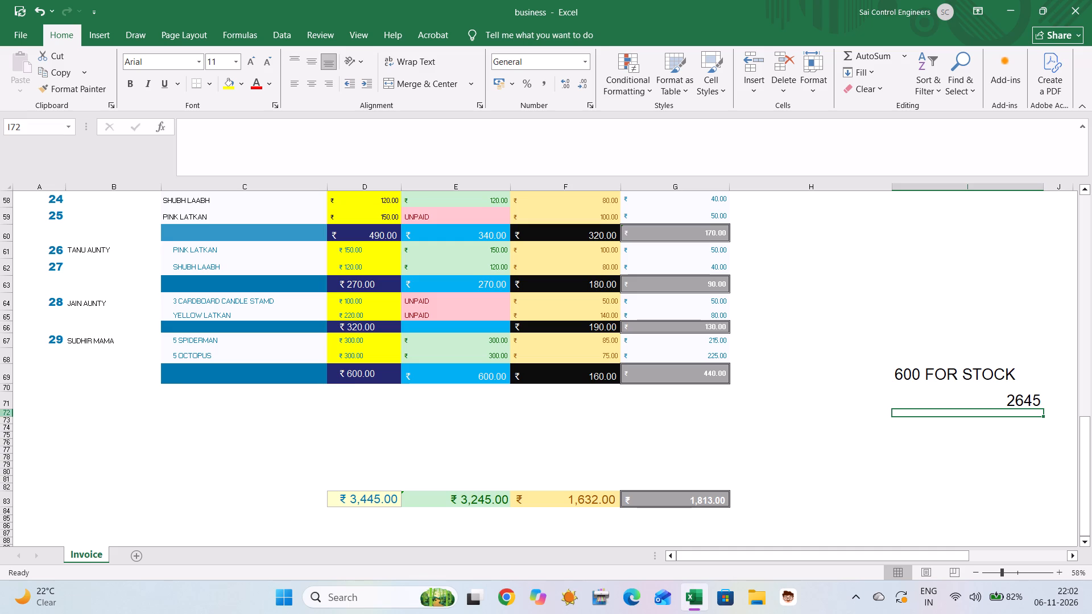
pyautogui.click(92, 393)
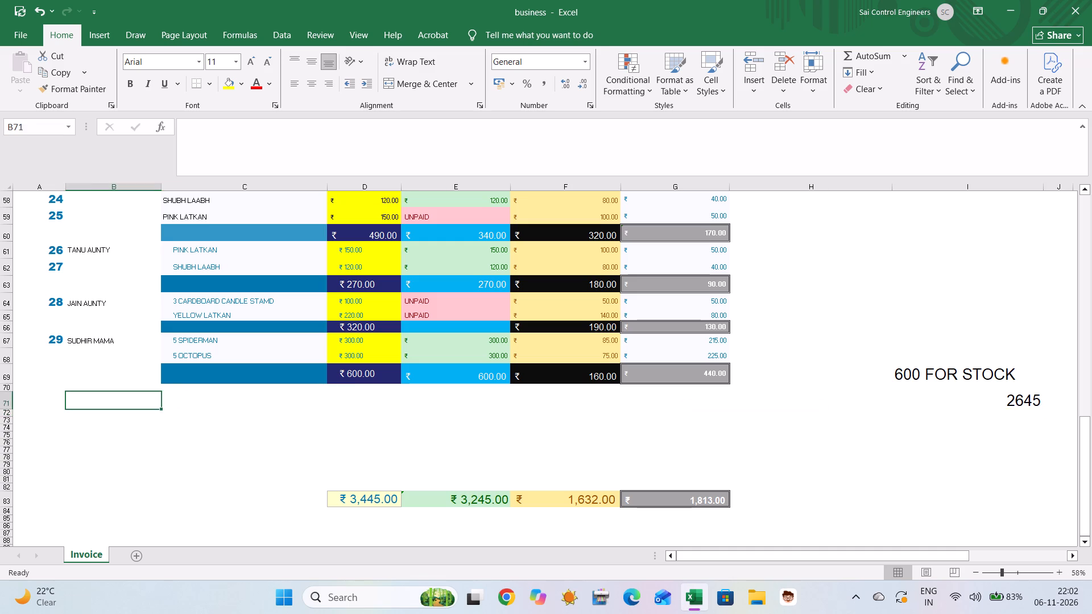
pyautogui.click(48, 390)
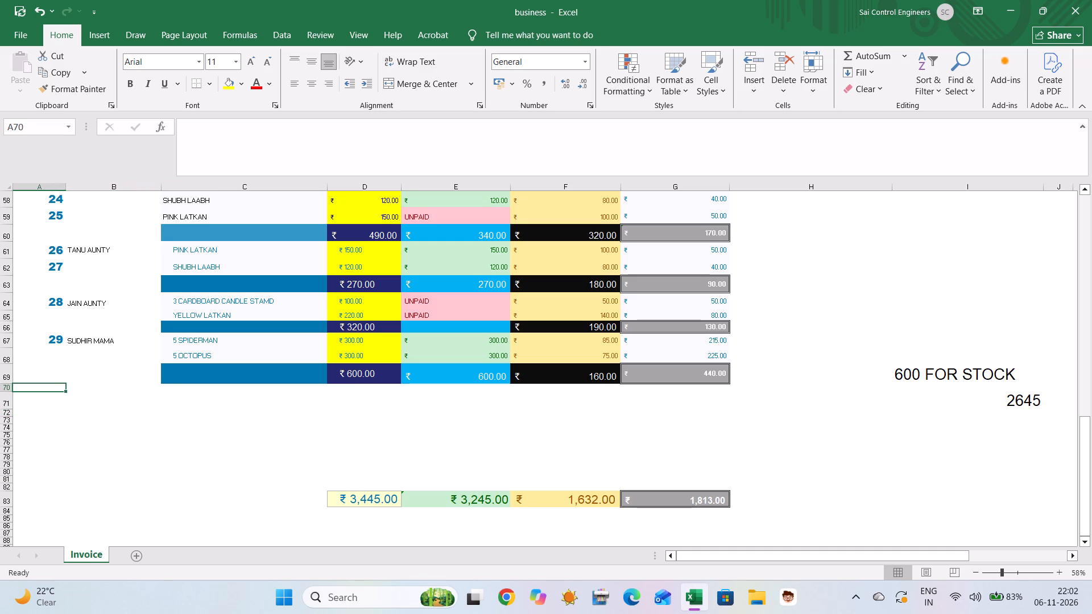
pyautogui.press('2')
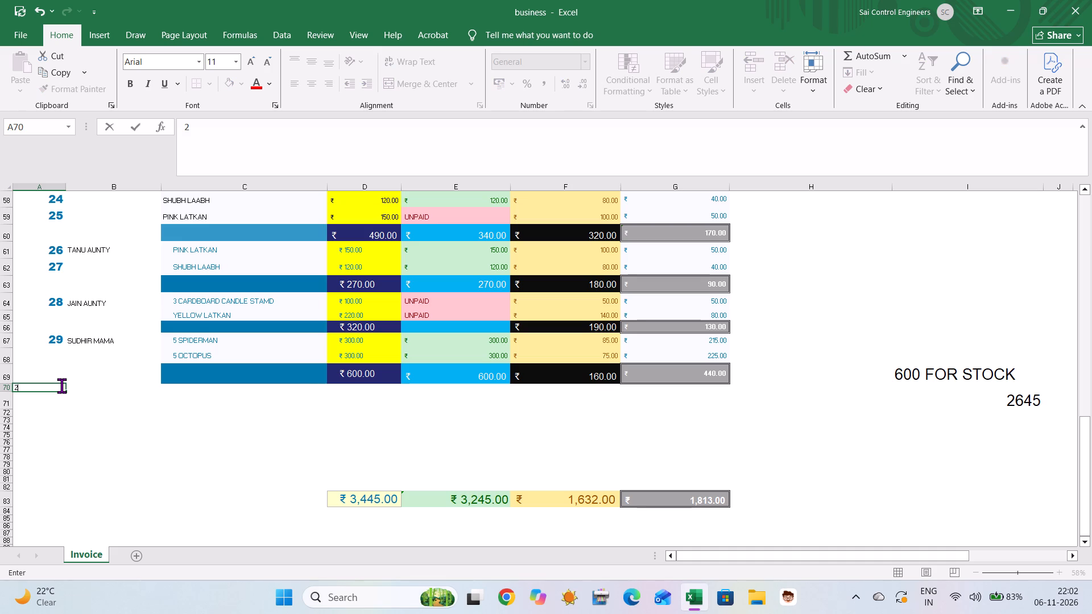
pyautogui.press('BackSpace')
pyautogui.write('30')
pyautogui.click(13, 391)
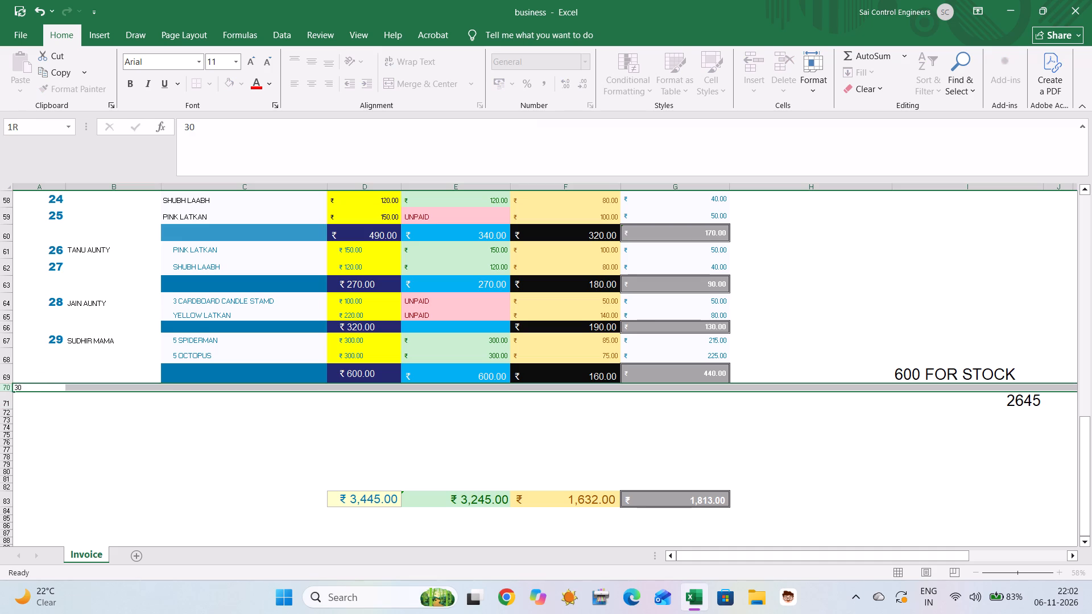
pyautogui.click(5, 409)
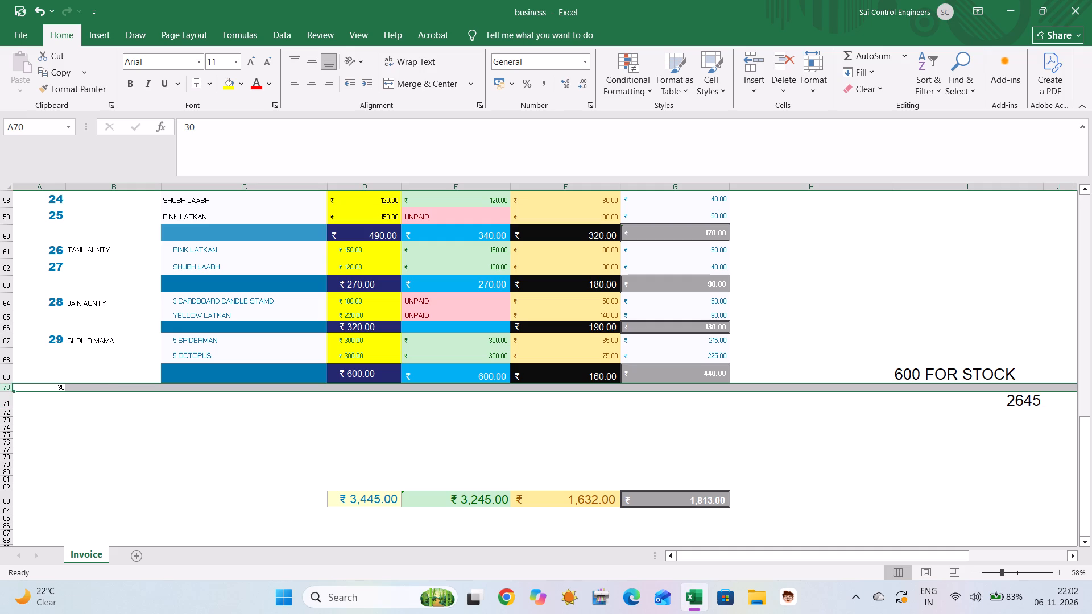
# Increase the heights of row 70 to about 42 points and row 73 to about 30 points, and make row 72 taller.
pyautogui.moveTo(7, 392); pyautogui.dragTo(7, 408)
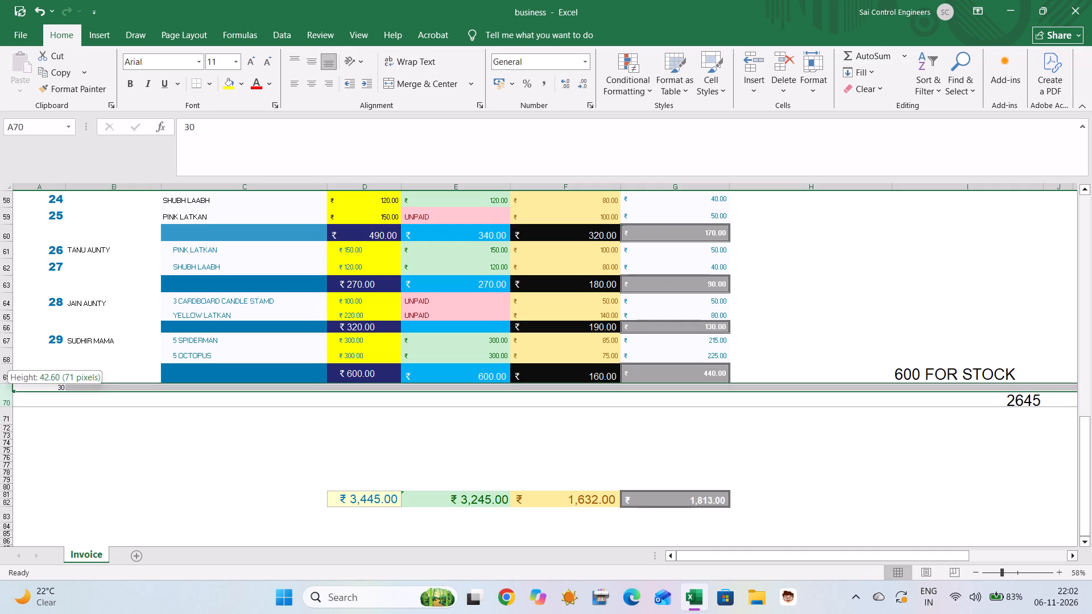
pyautogui.moveTo(7, 408); pyautogui.dragTo(8, 406)
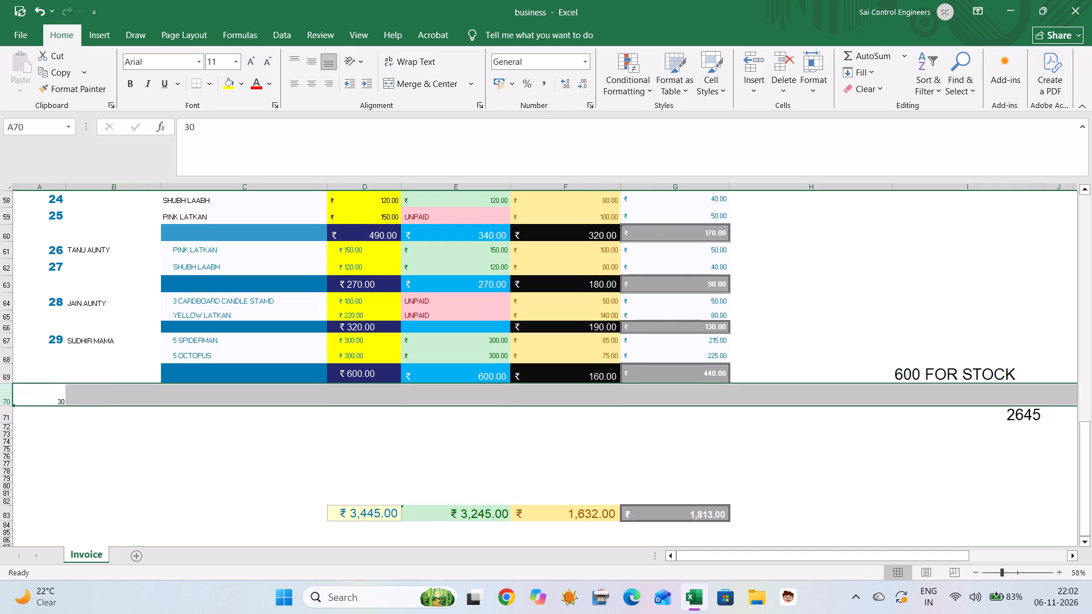
pyautogui.click(11, 429)
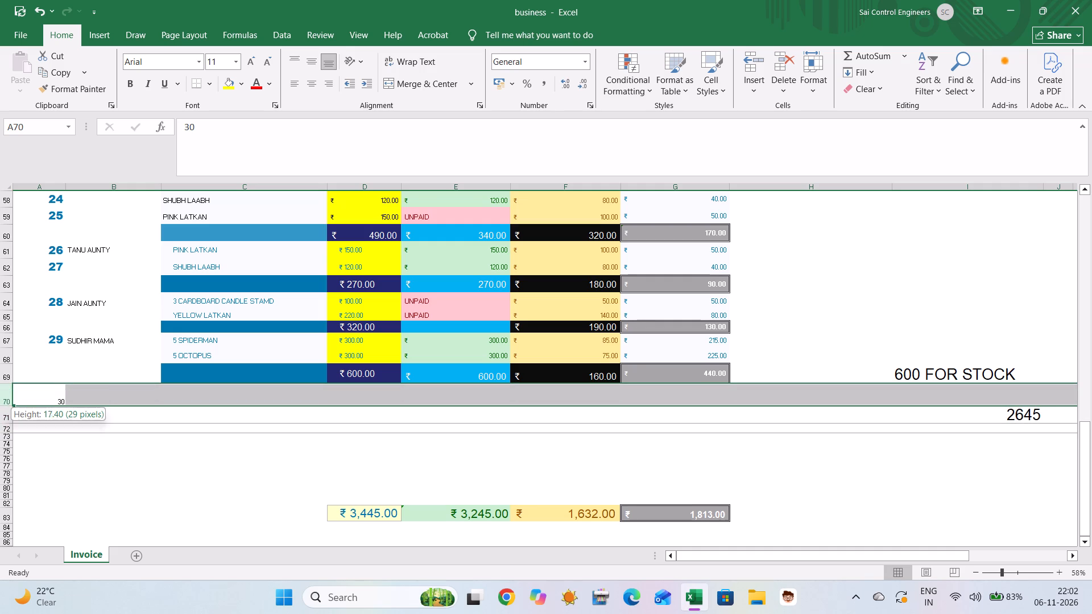
pyautogui.moveTo(11, 444); pyautogui.dragTo(12, 454)
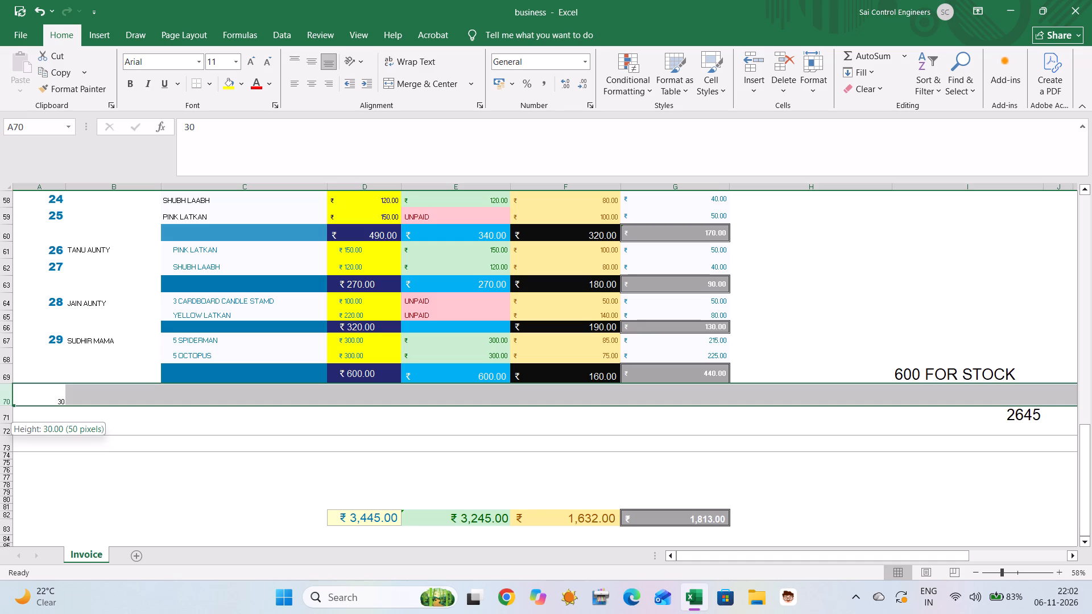
pyautogui.moveTo(12, 454); pyautogui.dragTo(12, 455)
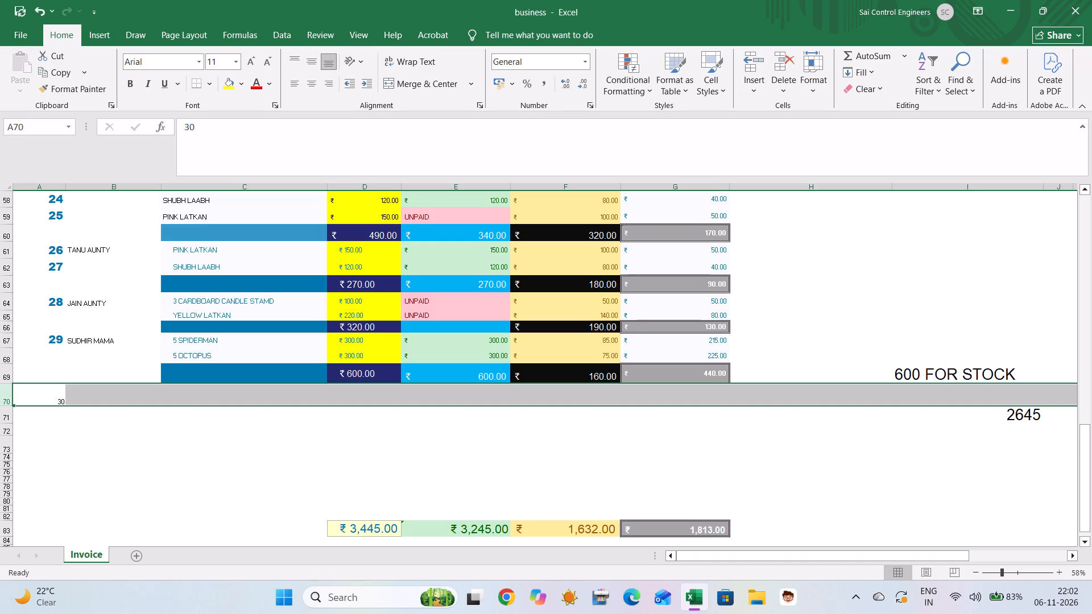
# Enter ABHI FRIEND as the client name for order 30 in cell B70.
pyautogui.click(77, 397)
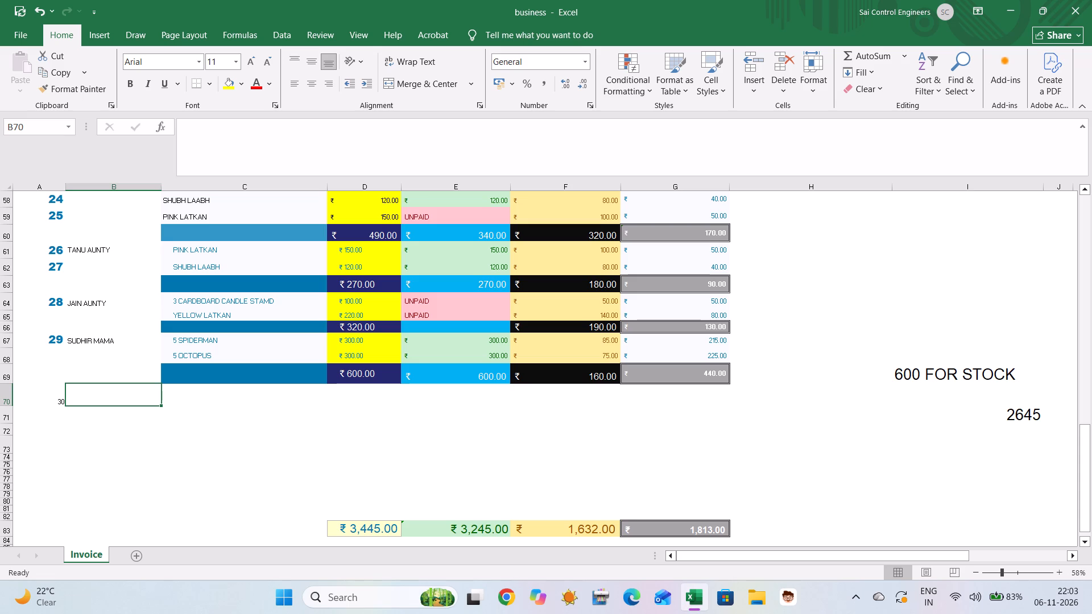
pyautogui.write('ABHI')
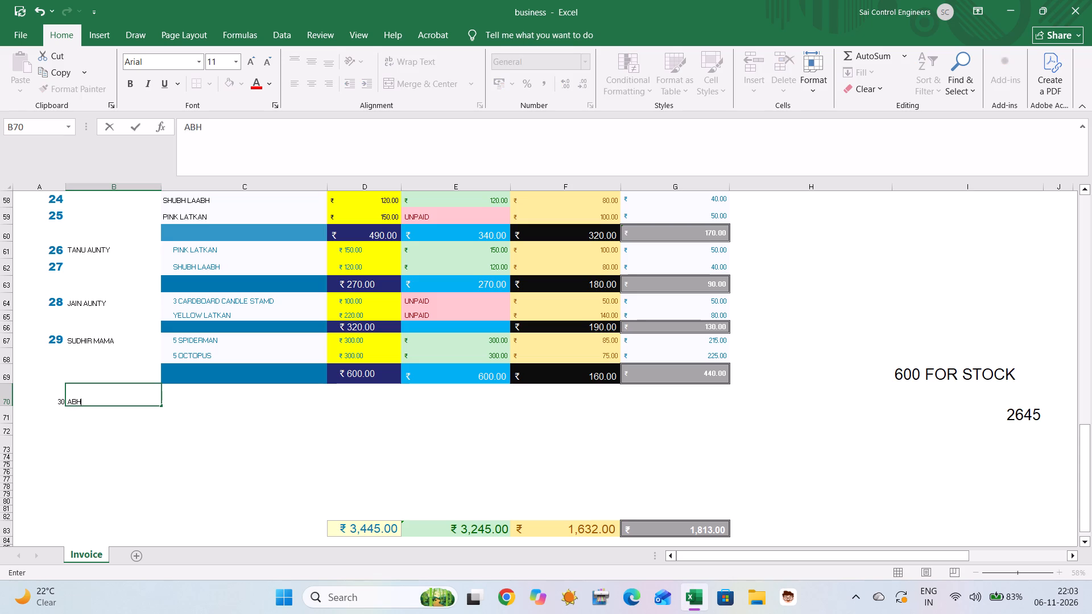
pyautogui.press('space')
pyautogui.write('FRIEND')
pyautogui.press('Right')
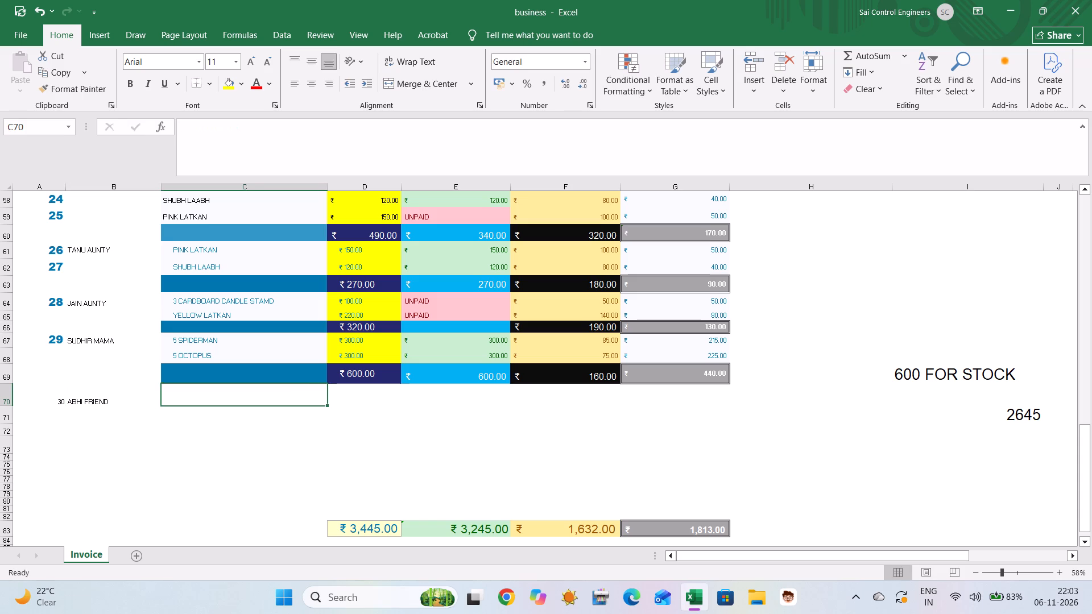
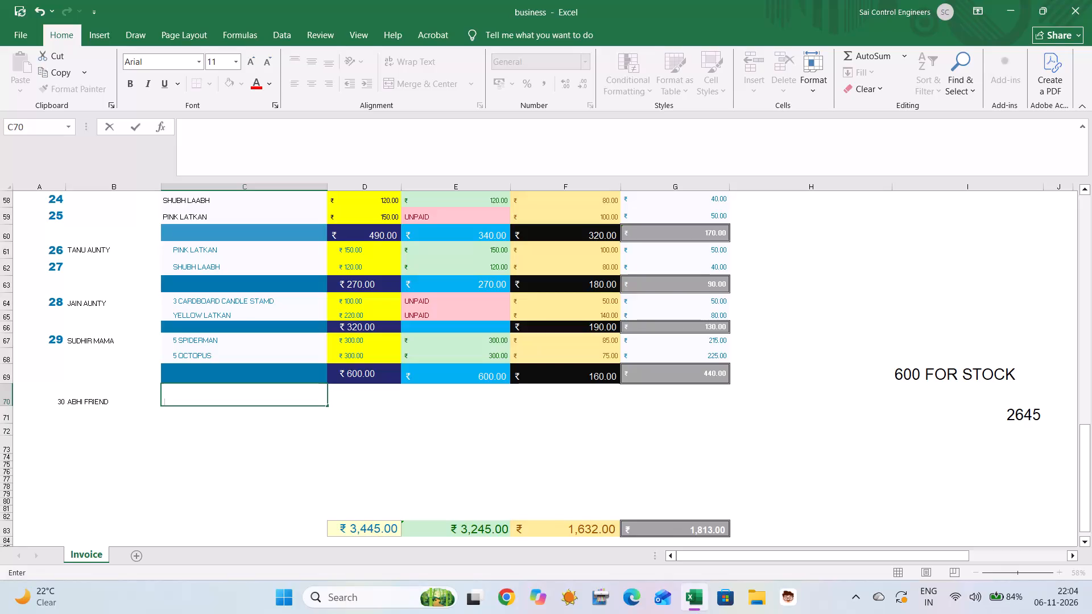
# Fill in order 30's first item in row 70: FLOWER, 60 in D70, PAID in E70, 23 in F70 and =60-23 in G70.
pyautogui.write('FLOWER')
pyautogui.press('Right')
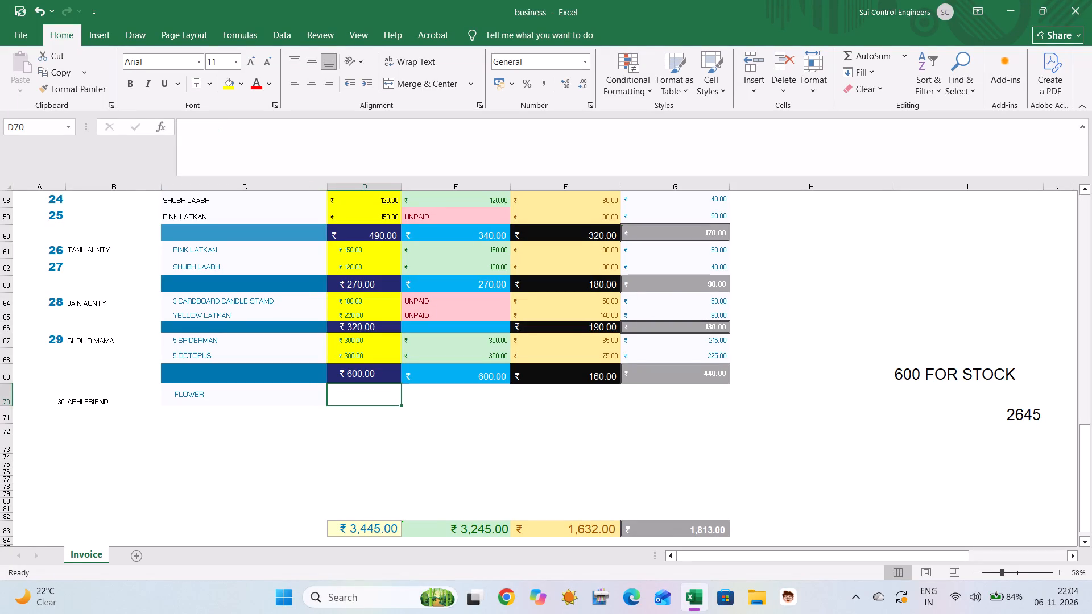
pyautogui.press('6')
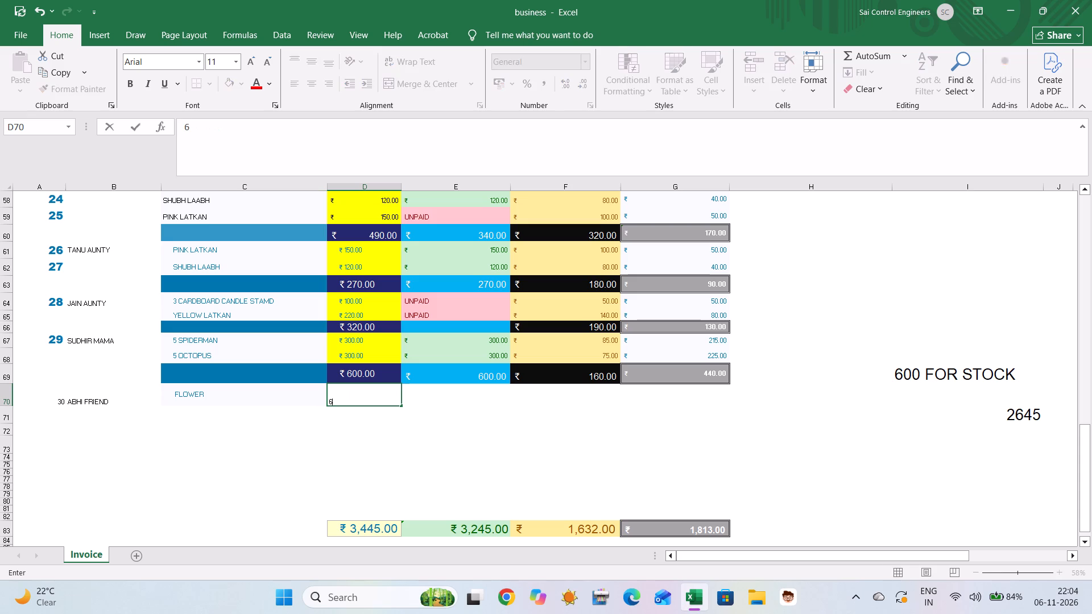
pyautogui.press('0')
pyautogui.press('Right')
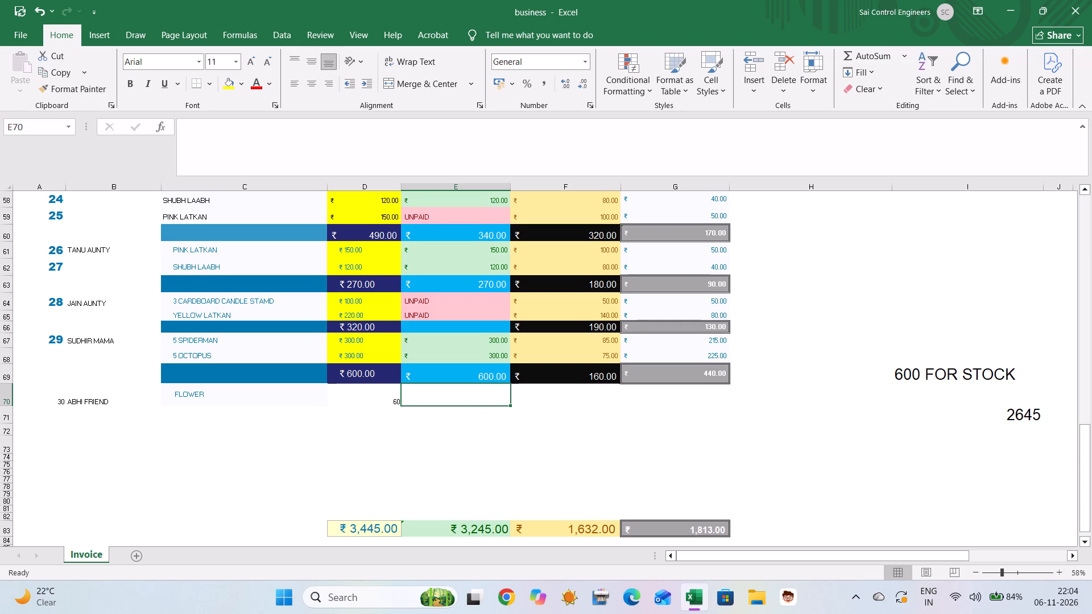
pyautogui.write('PAID')
pyautogui.press('Right')
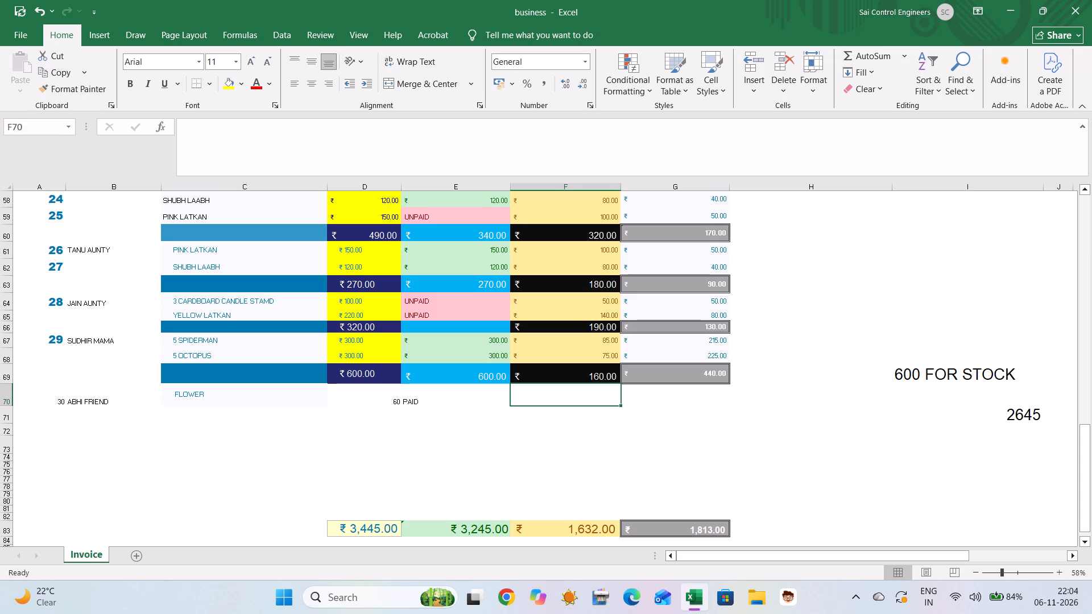
pyautogui.write('23')
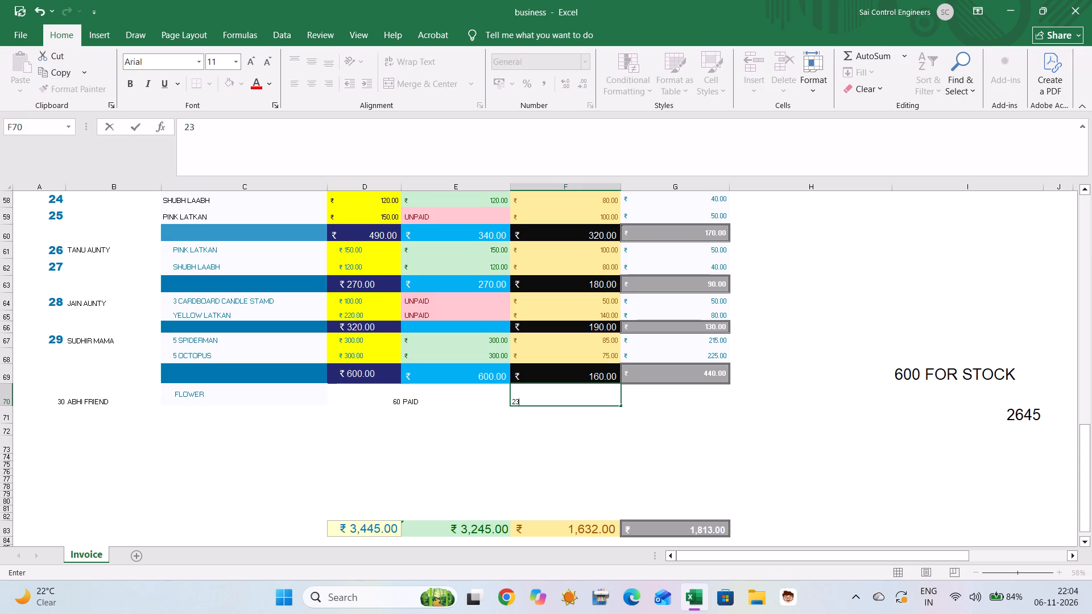
pyautogui.press('Right')
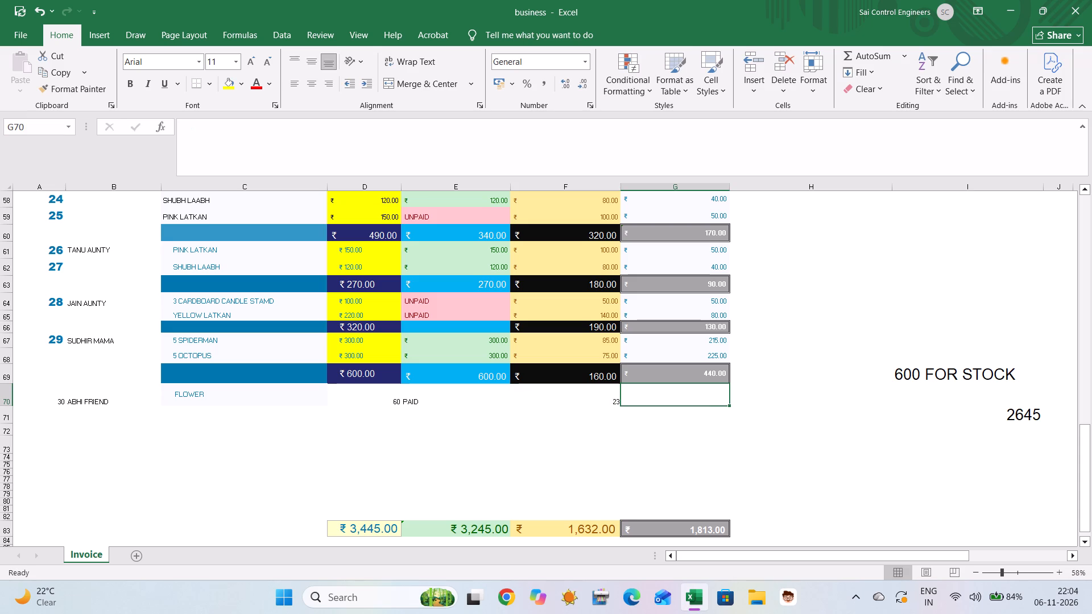
pyautogui.press('=')
pyautogui.write('60-')
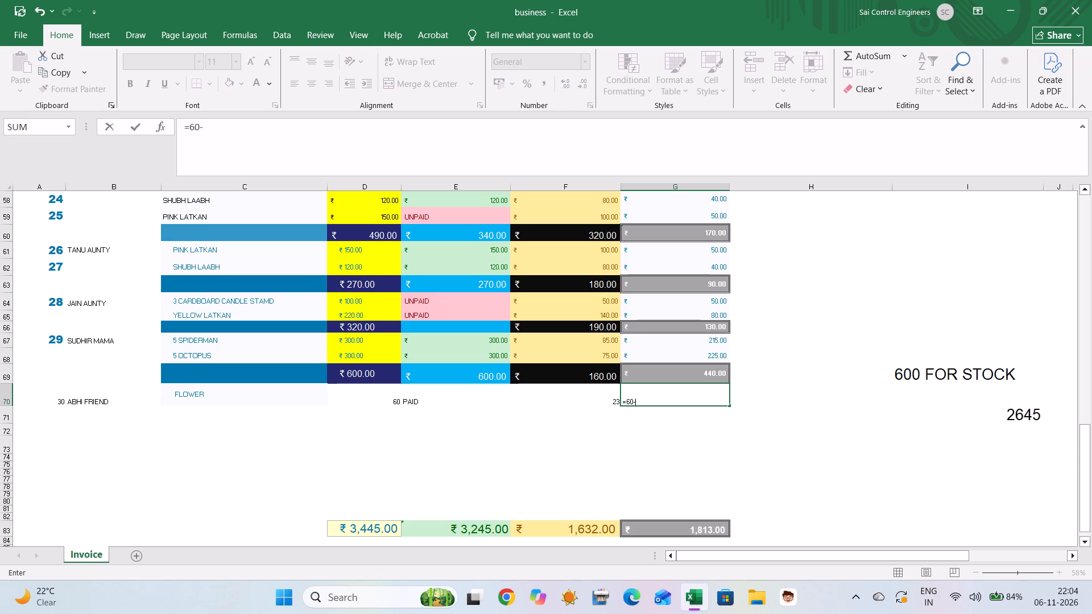
pyautogui.write('23')
pyautogui.press('Return')
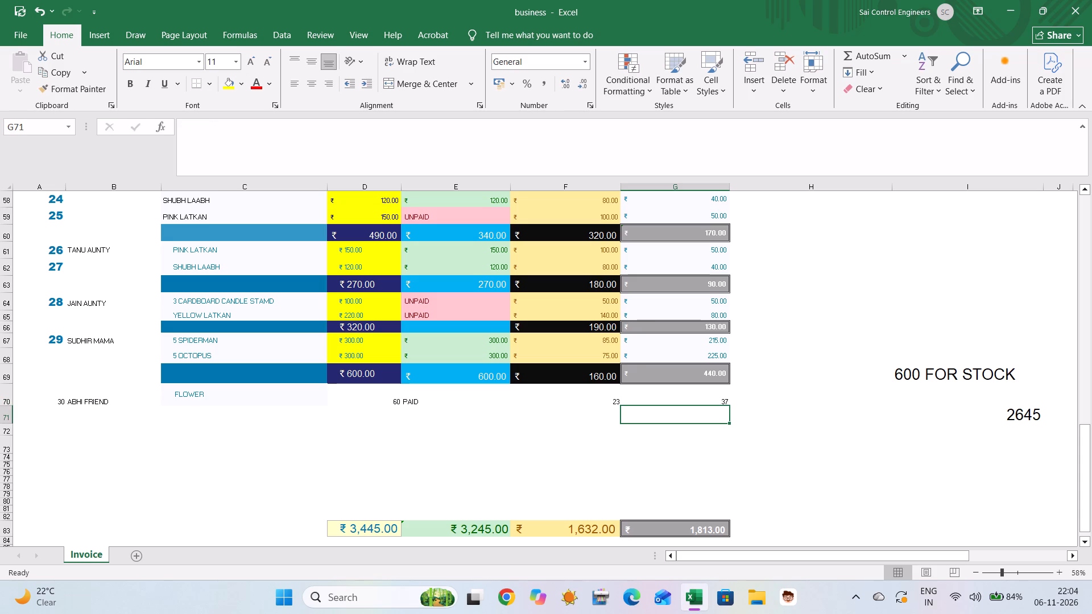
# Add the item 2 FRAME in C71, with 100 in D71 and 15 in F71, leaving E71 blank.
pyautogui.click(196, 416)
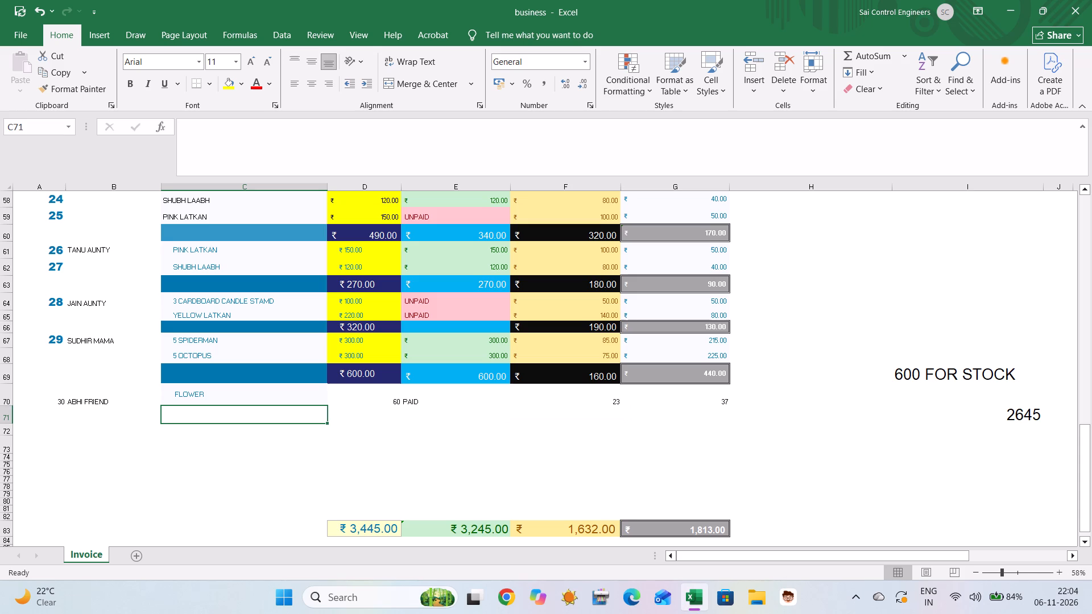
pyautogui.write('FRAME')
pyautogui.press('space')
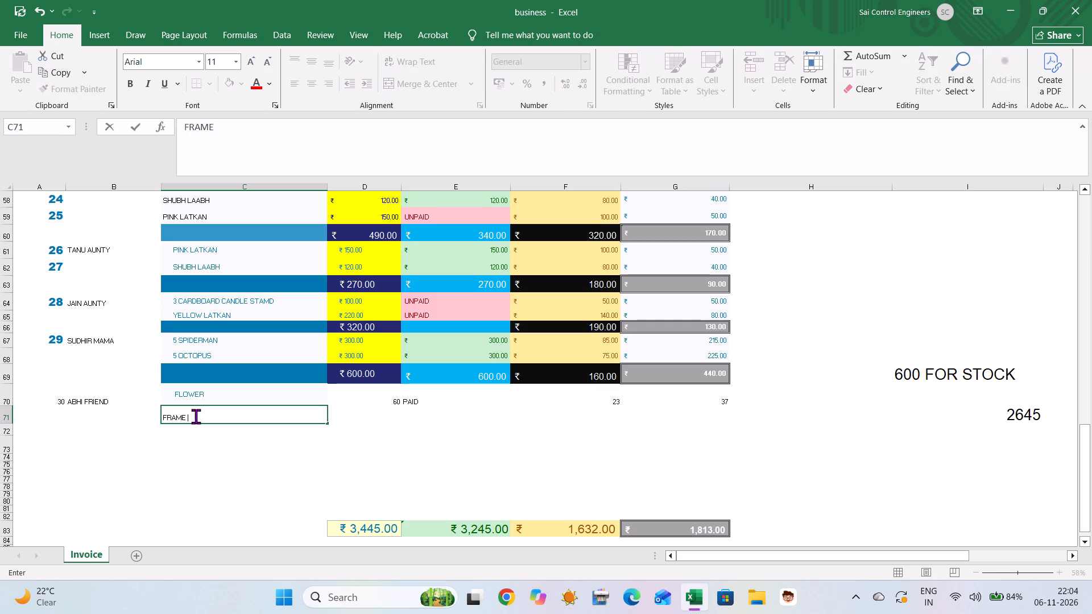
pyautogui.click(164, 416)
pyautogui.write('2')
pyautogui.press('space')
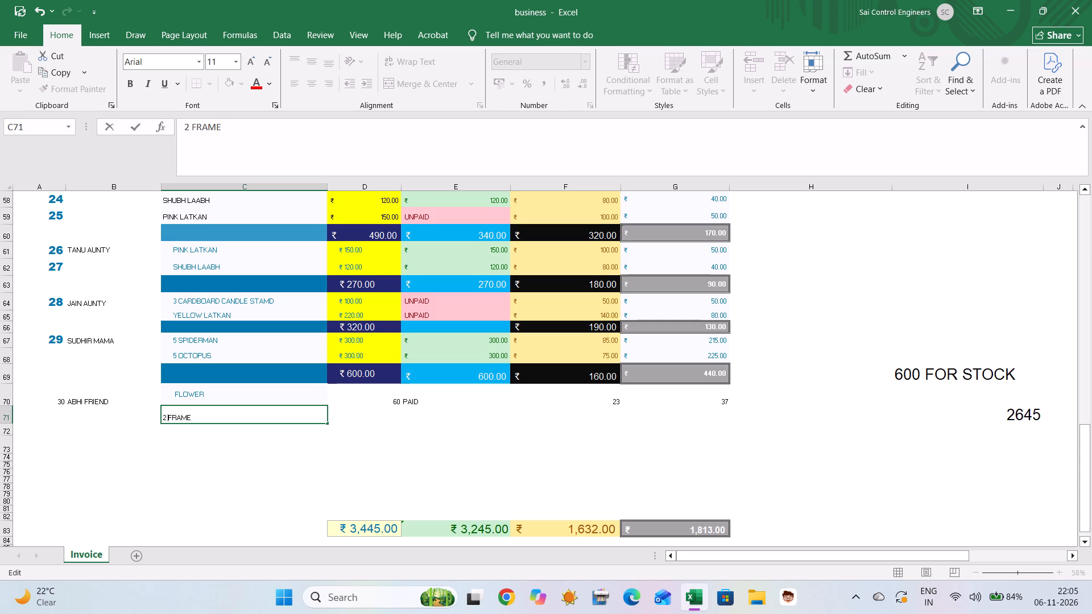
pyautogui.click(373, 420)
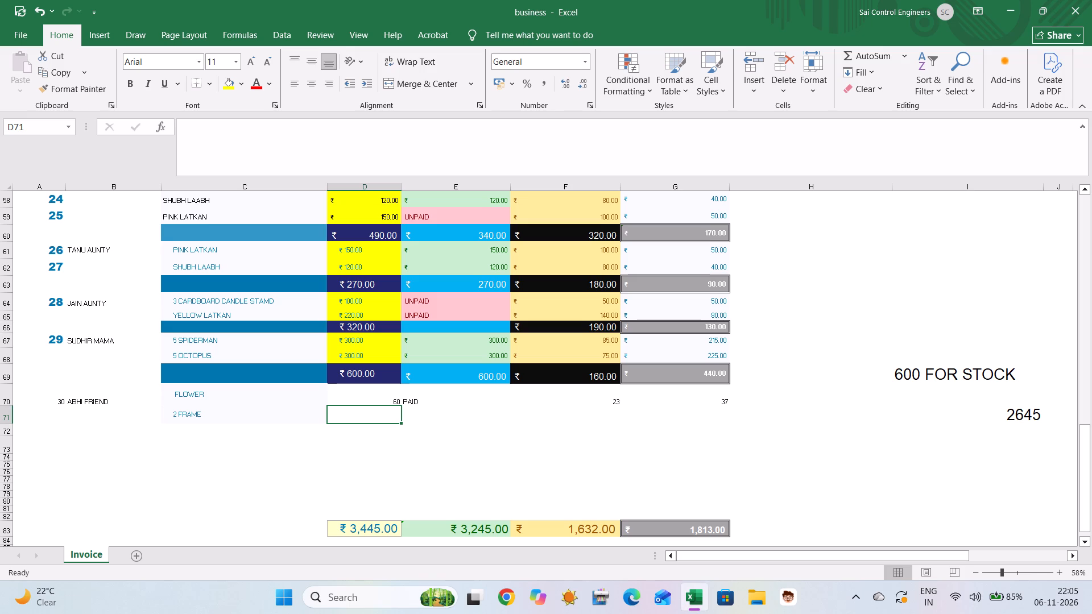
pyautogui.write('100')
pyautogui.press('Right')
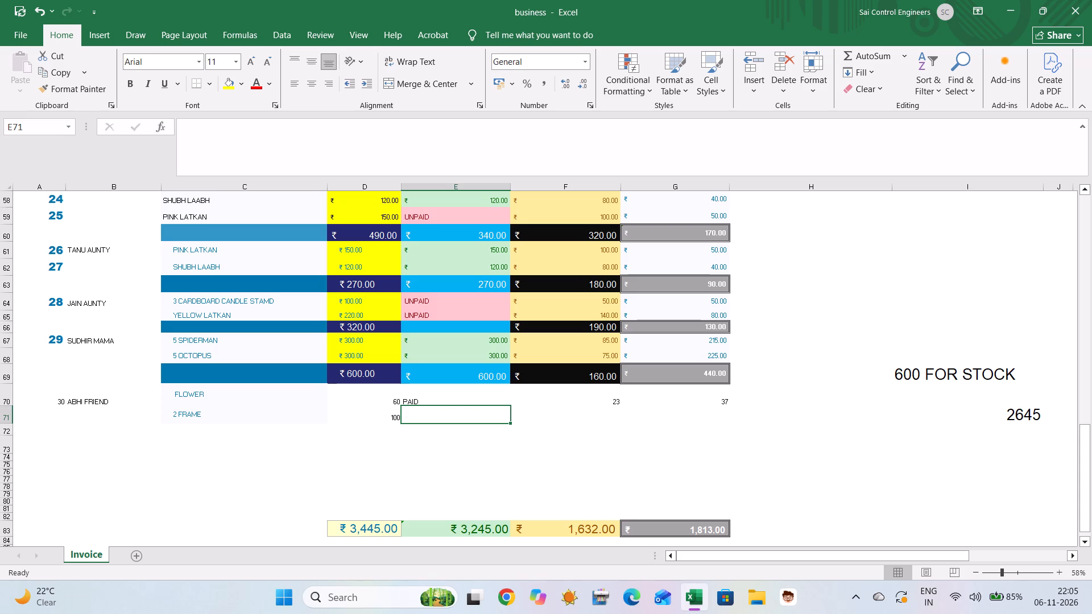
pyautogui.press('1')
pyautogui.press('5')
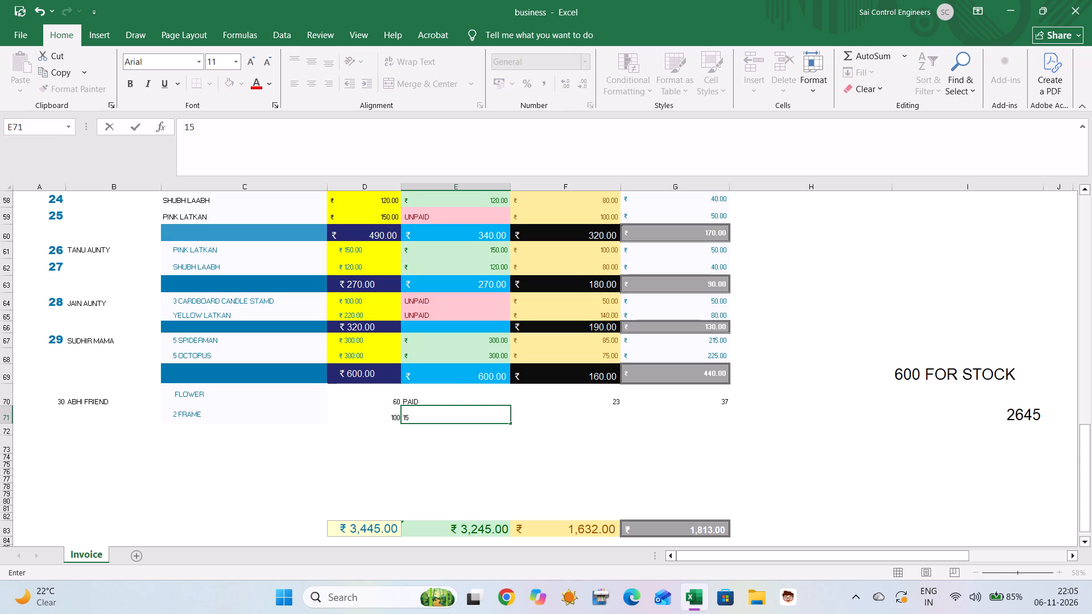
pyautogui.press('BackSpace')
pyautogui.press('BackSpace')
pyautogui.press('Right')
pyautogui.press('1')
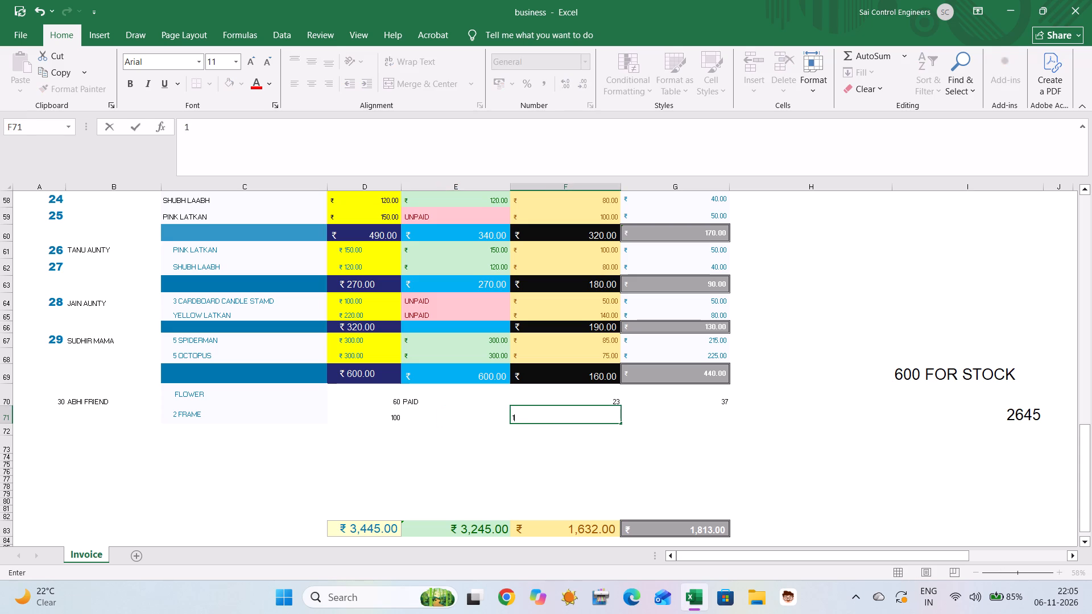
pyautogui.press('5')
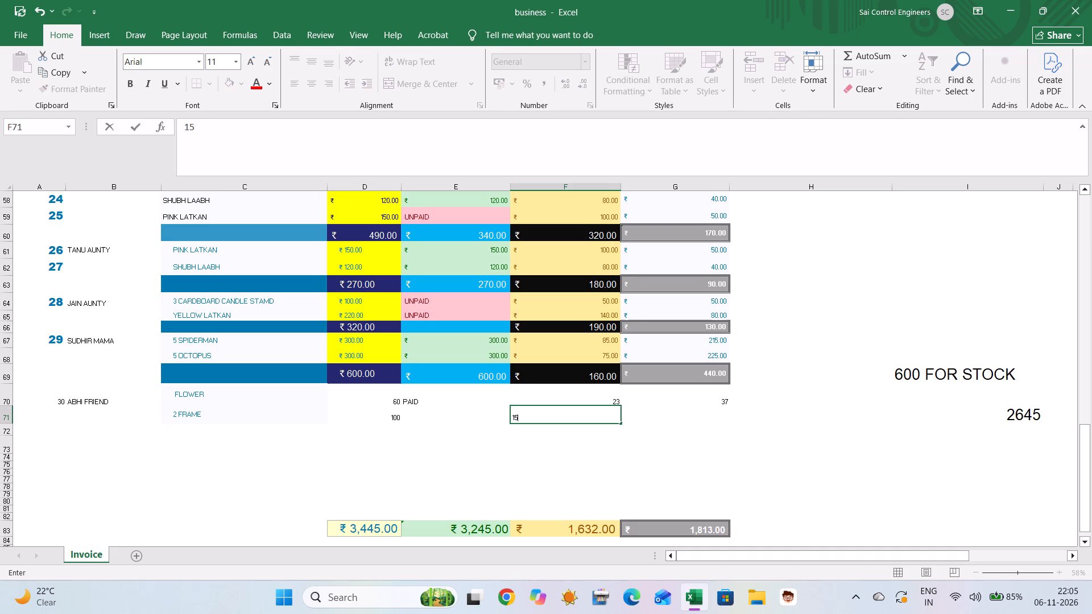
# Replace the text in E70 with the paid amount 60 and enter 100 in E71.
pyautogui.click(430, 405)
pyautogui.press('BackSpace')
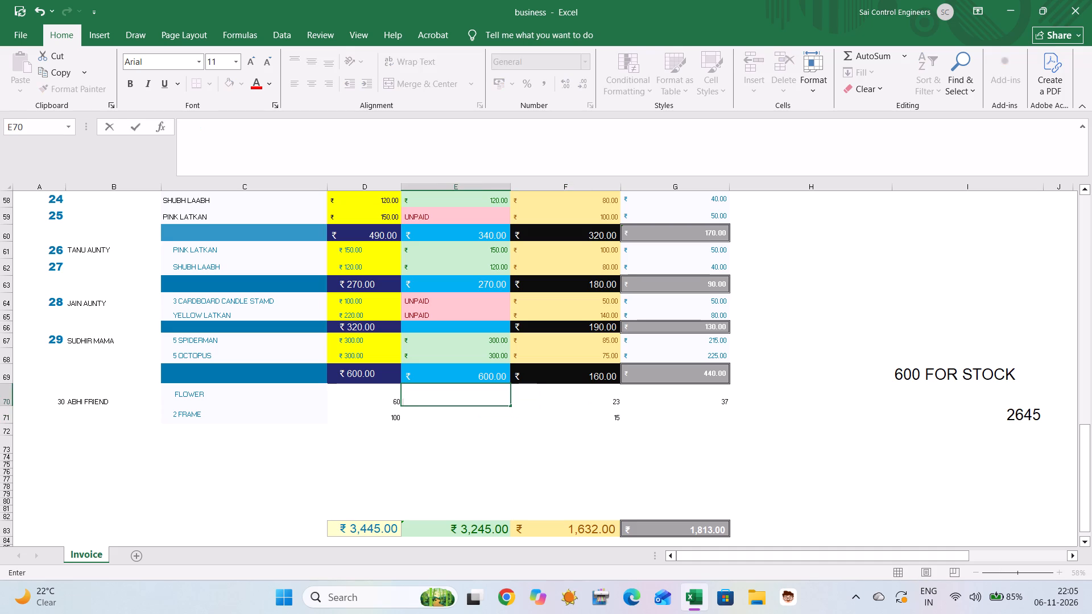
pyautogui.write('60')
pyautogui.press('Down')
pyautogui.write('100')
pyautogui.press('Right')
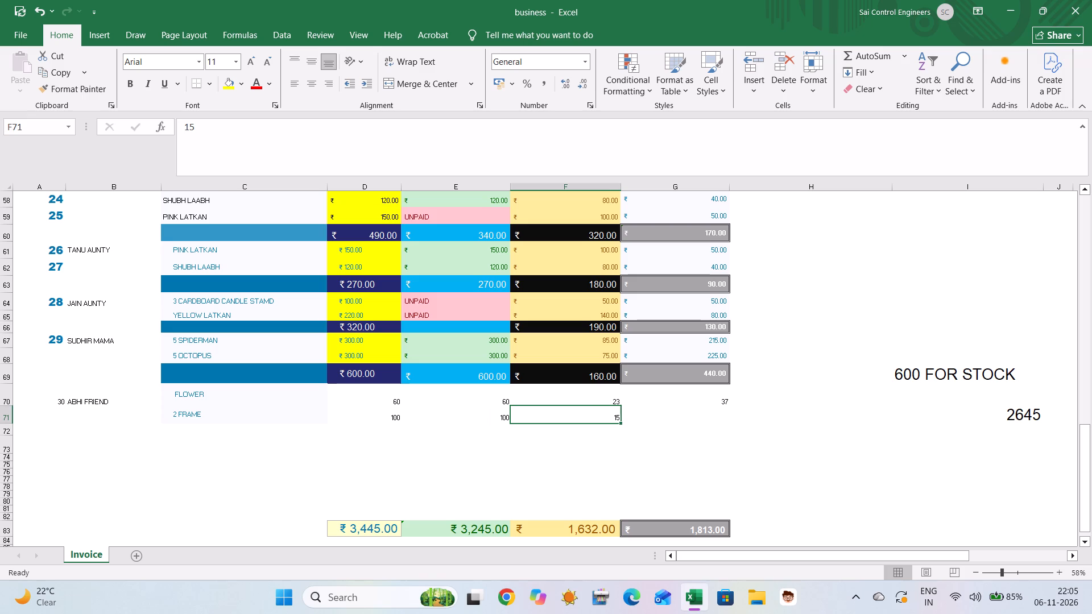
# Change the 2 FRAME cost in F71 to 30 and enter the formula =100-30 in G71.
pyautogui.press('Right')
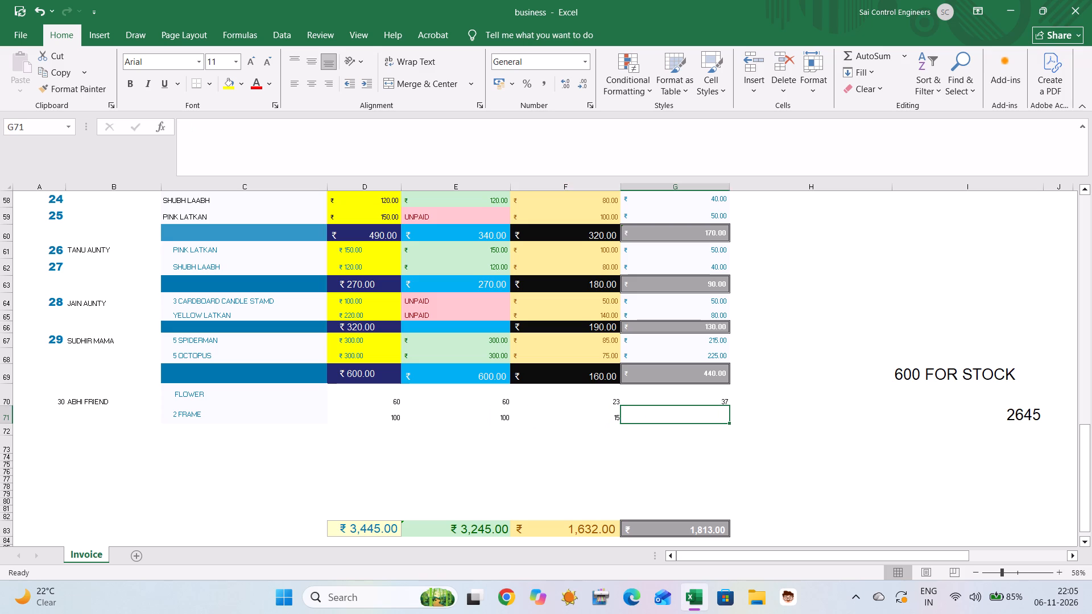
pyautogui.press('Left')
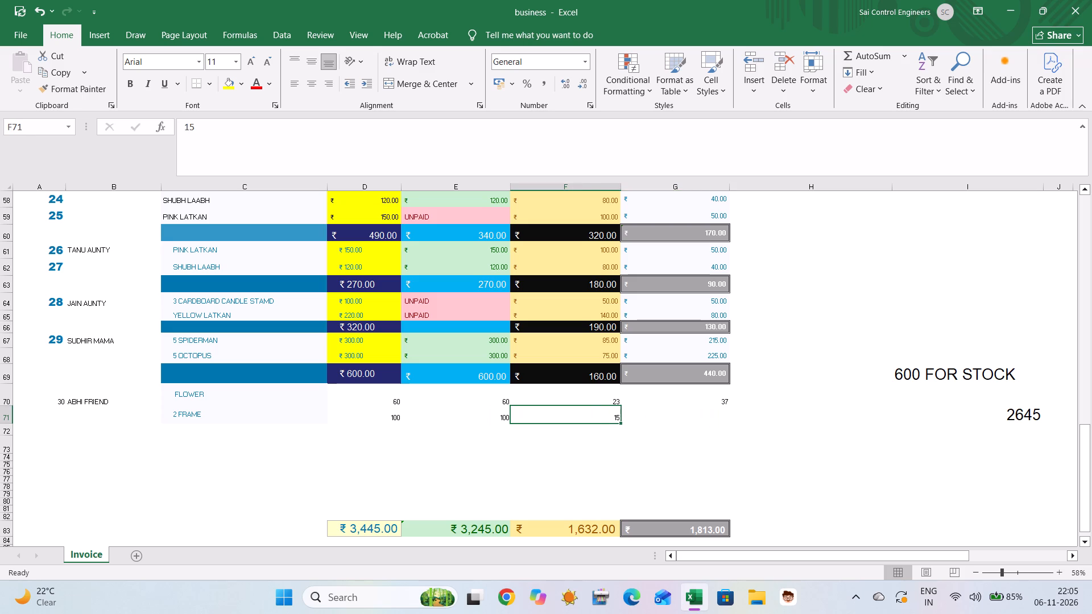
pyautogui.press('BackSpace')
pyautogui.write('30')
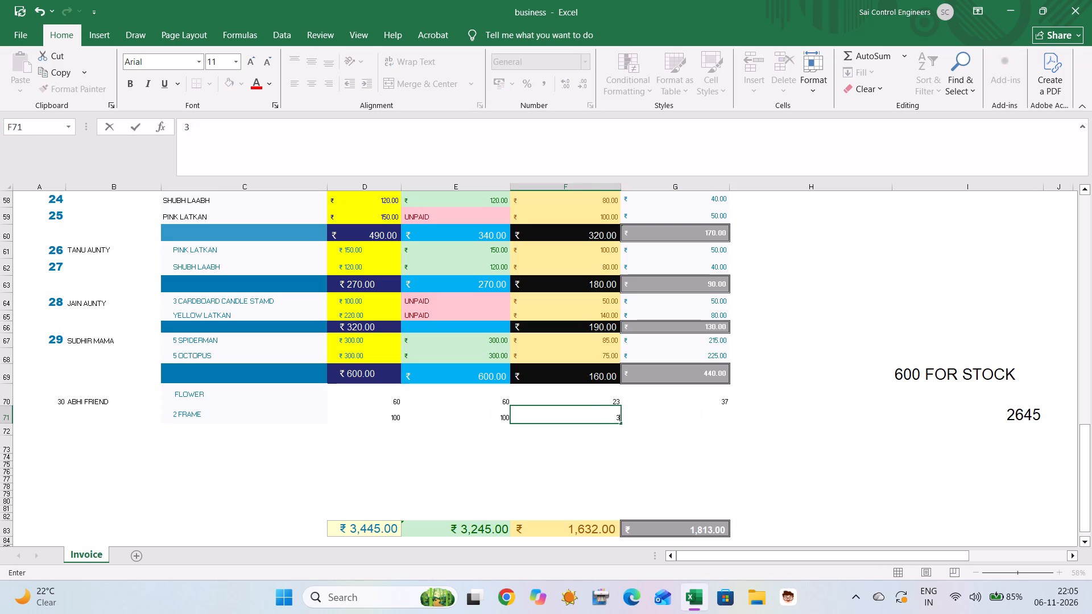
pyautogui.press('Right')
pyautogui.press('1')
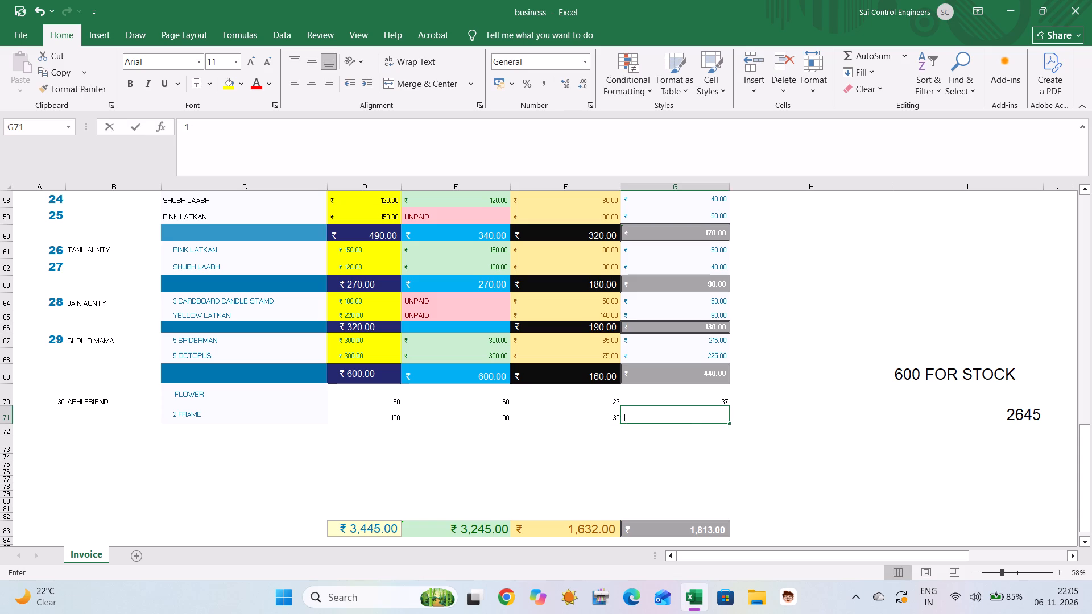
pyautogui.press('BackSpace')
pyautogui.write('=100')
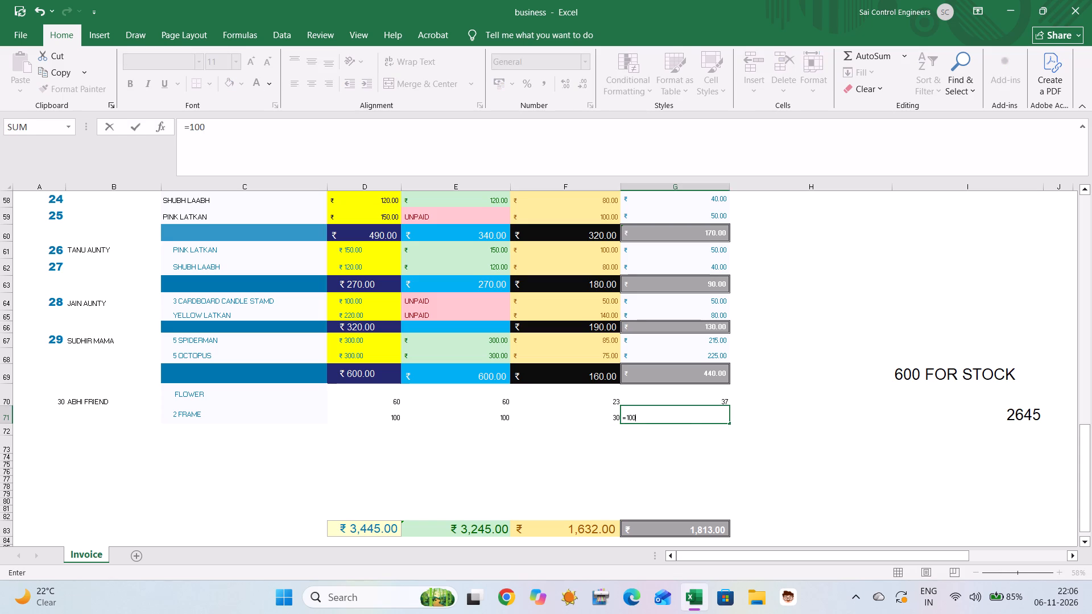
pyautogui.write('-30')
pyautogui.press('Return')
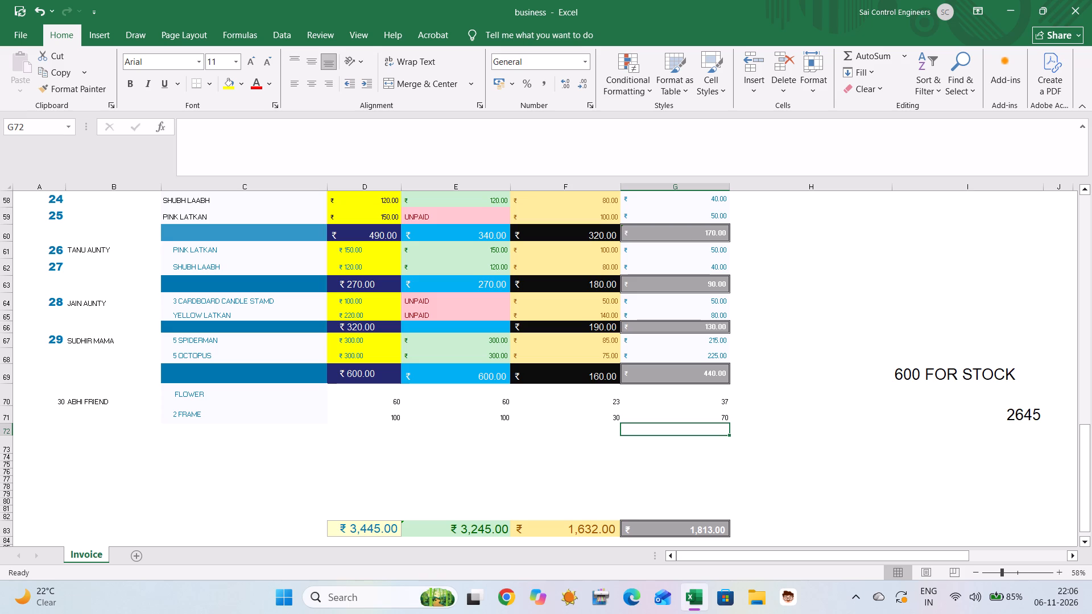
# Add the item SUNFLOWER in C72 with the amount 120 in D72.
pyautogui.click(227, 432)
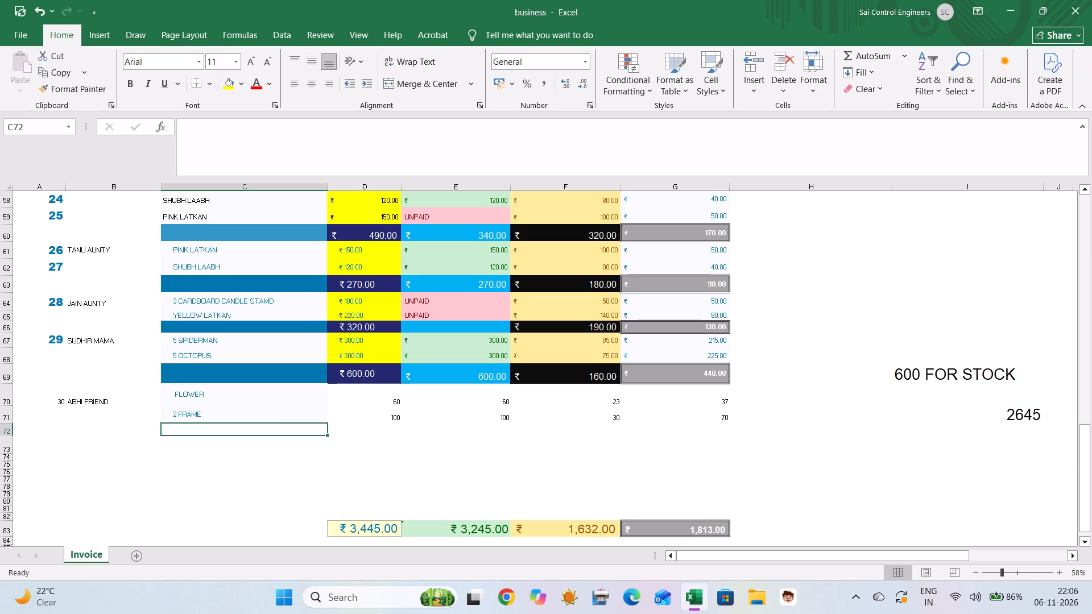
pyautogui.write('SUN')
pyautogui.write('FLOWER')
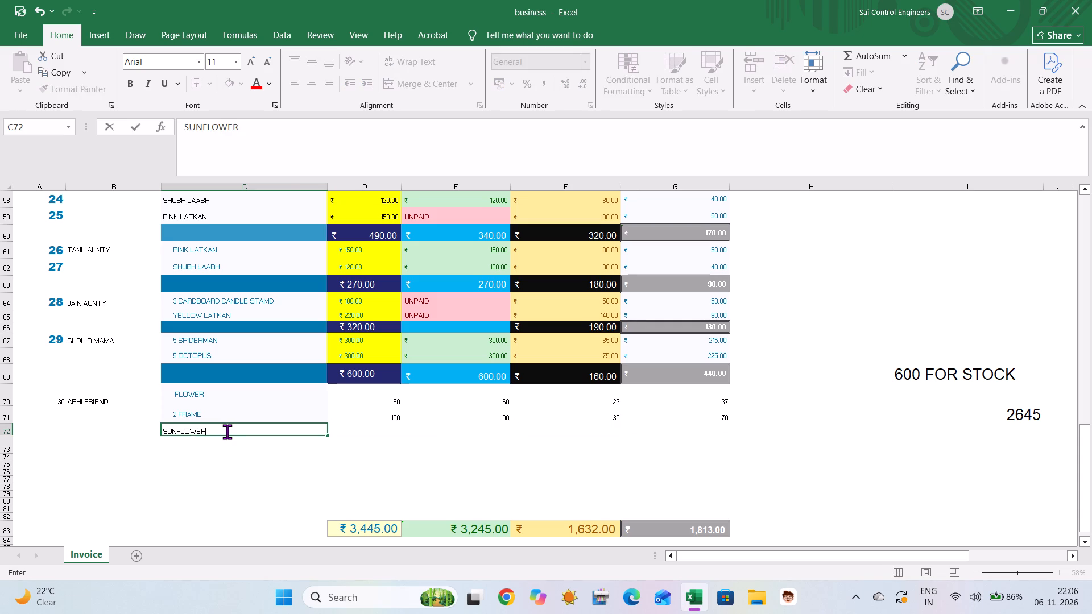
pyautogui.press('Right')
pyautogui.write('120')
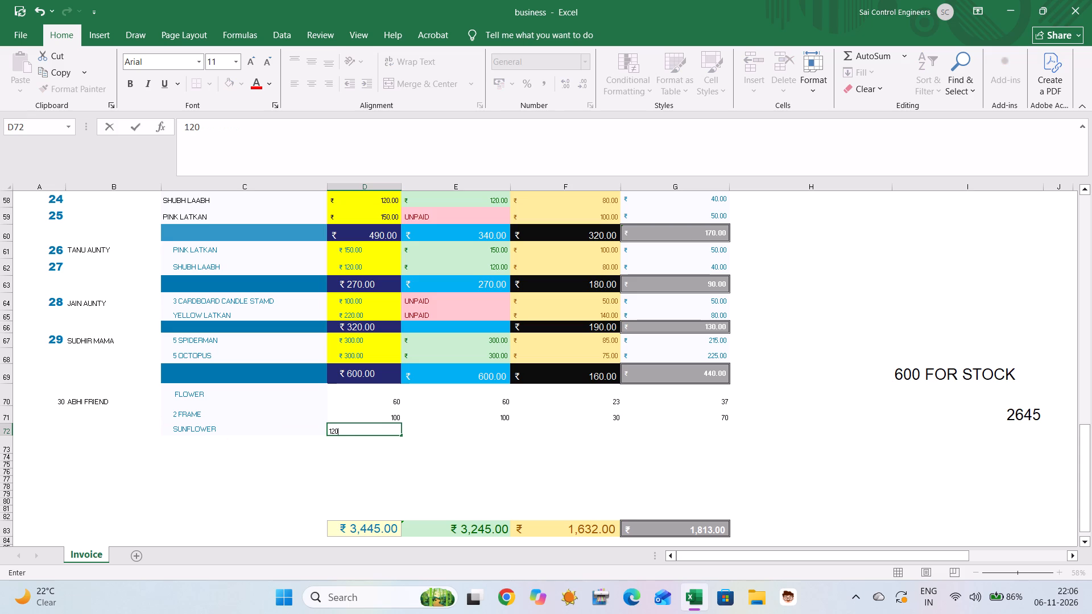
pyautogui.press('Right')
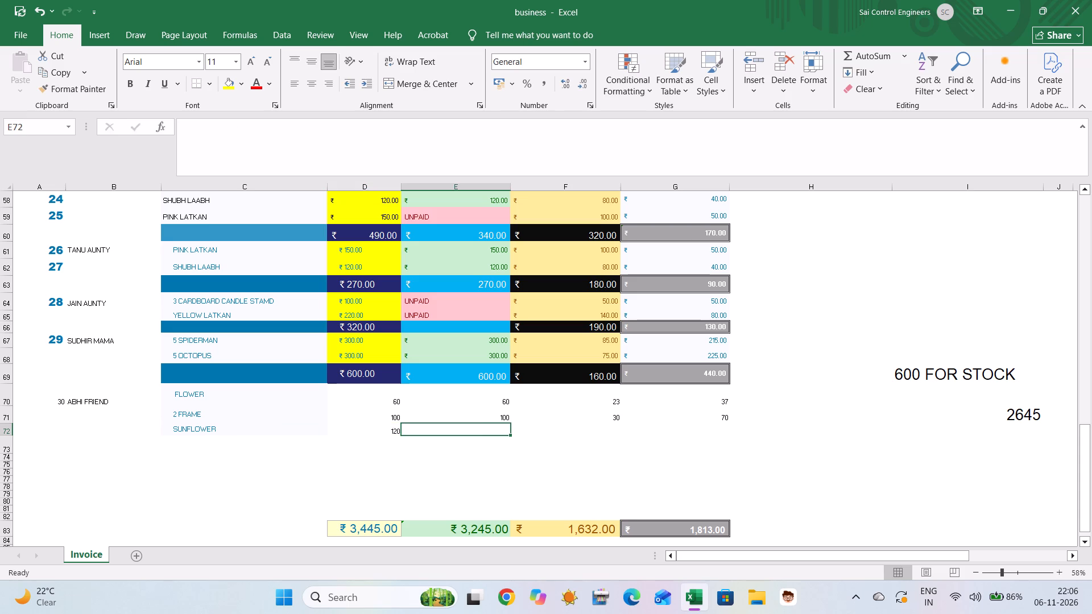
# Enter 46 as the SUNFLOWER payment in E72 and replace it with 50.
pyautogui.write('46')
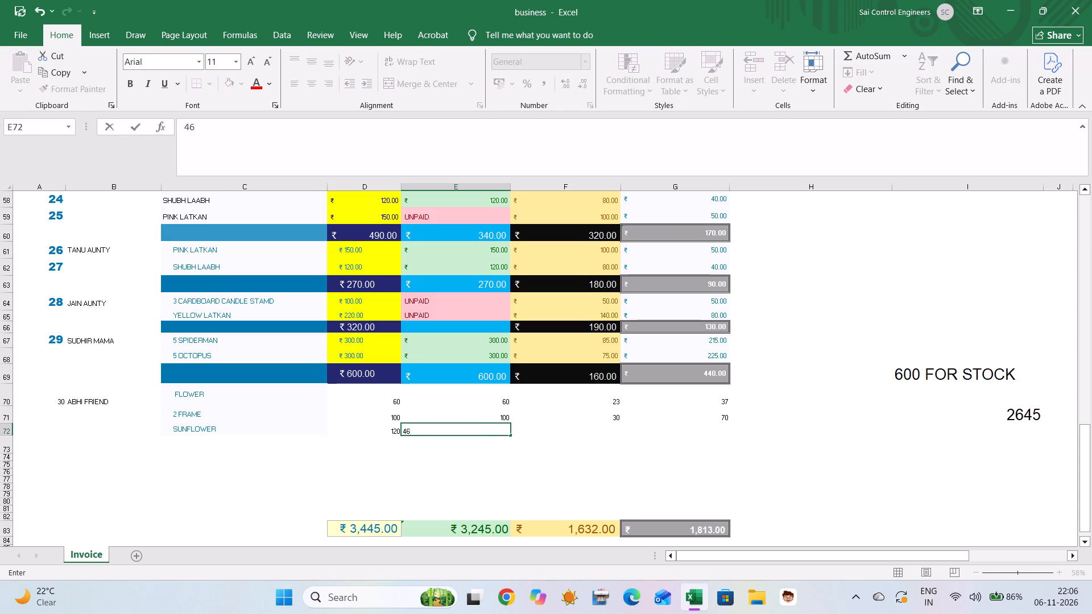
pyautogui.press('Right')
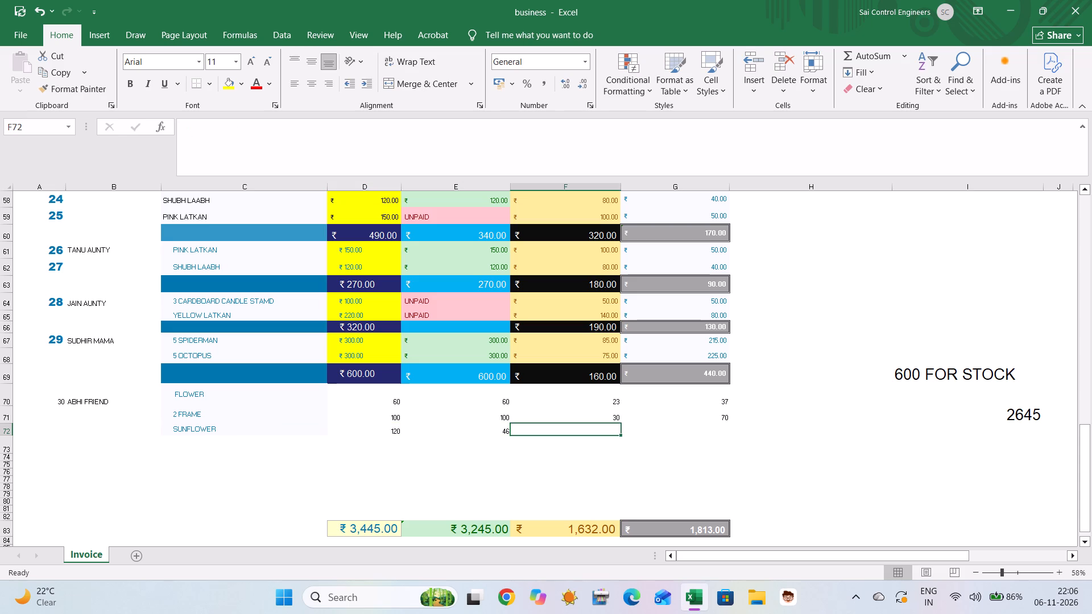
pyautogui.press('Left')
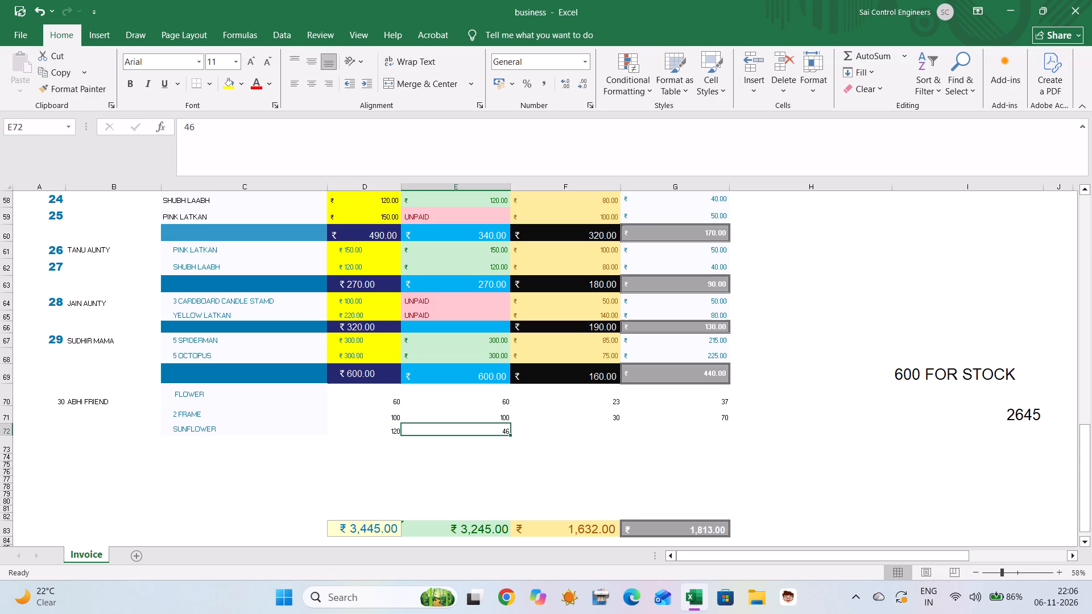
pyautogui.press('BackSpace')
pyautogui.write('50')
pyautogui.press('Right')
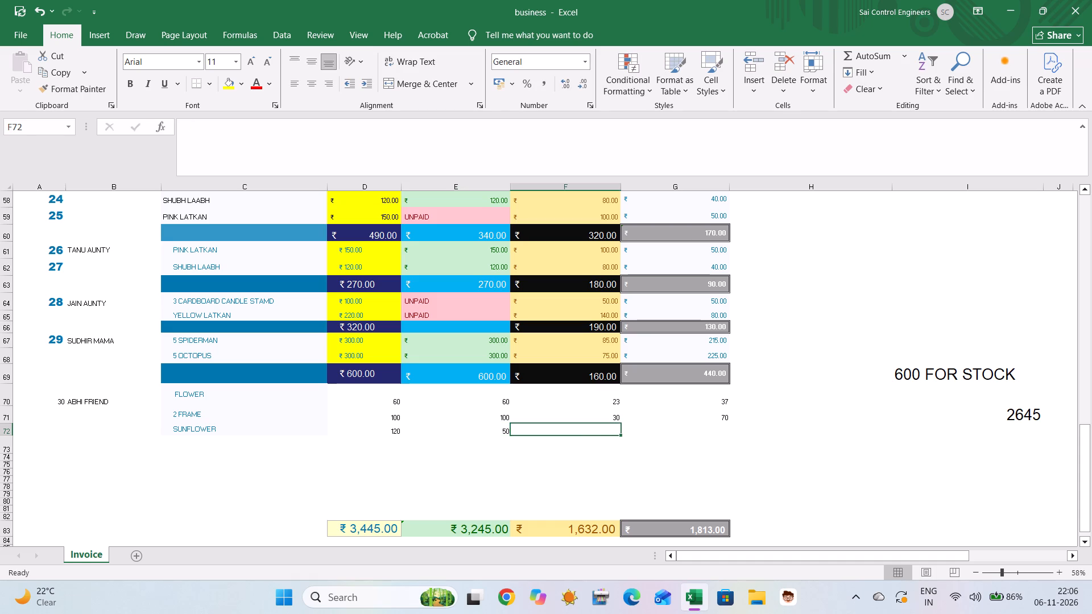
# Set the SUNFLOWER payment in E72 to 120, the cost in F72 to 50 and the profit in G72 to 70.
pyautogui.press('Left')
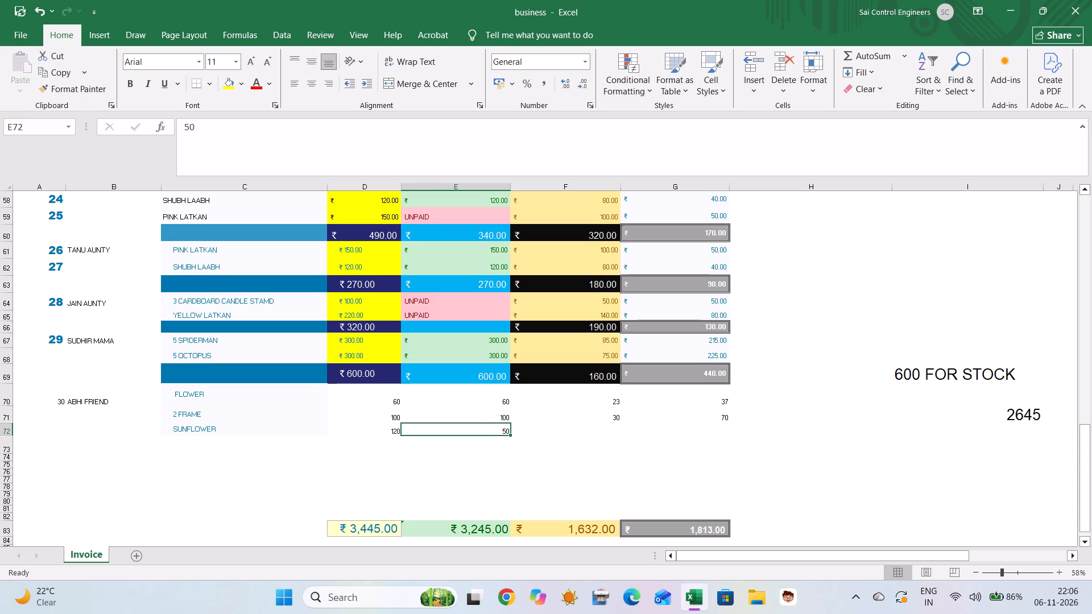
pyautogui.write('120')
pyautogui.press('Right')
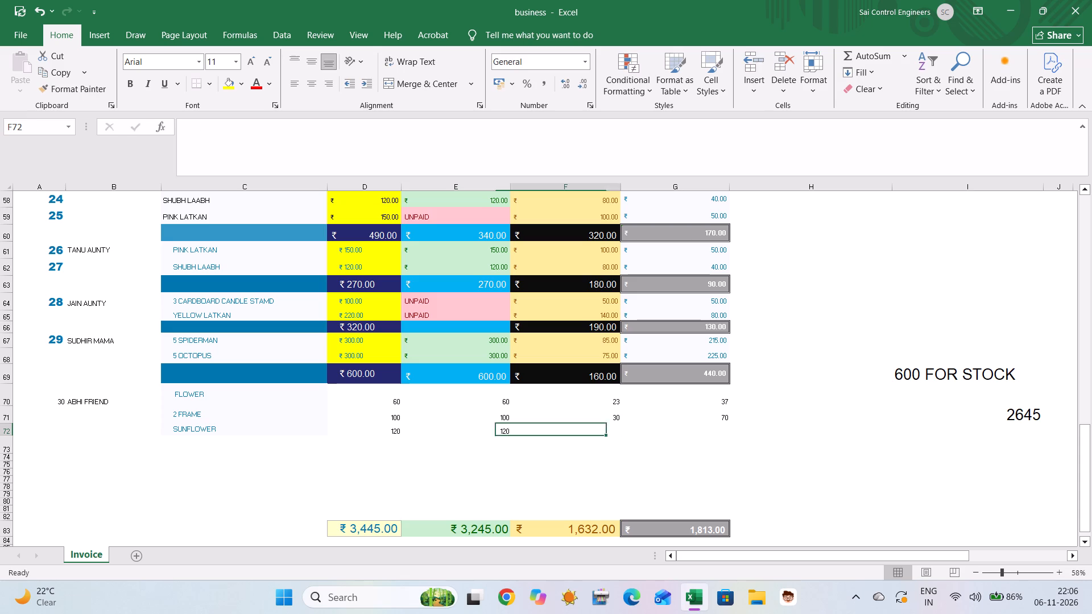
pyautogui.write('50')
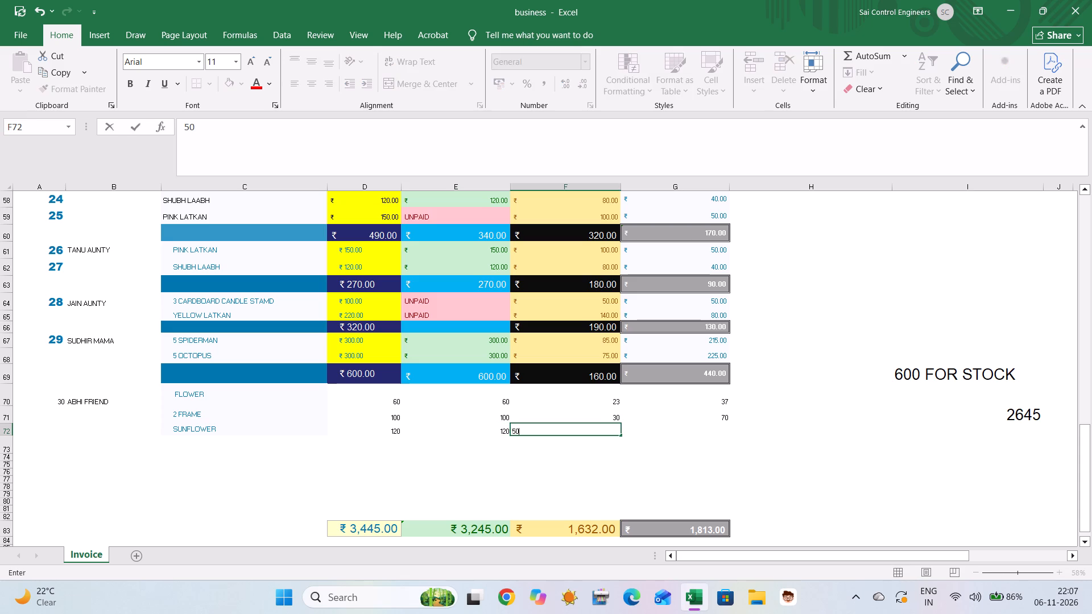
pyautogui.press('Right')
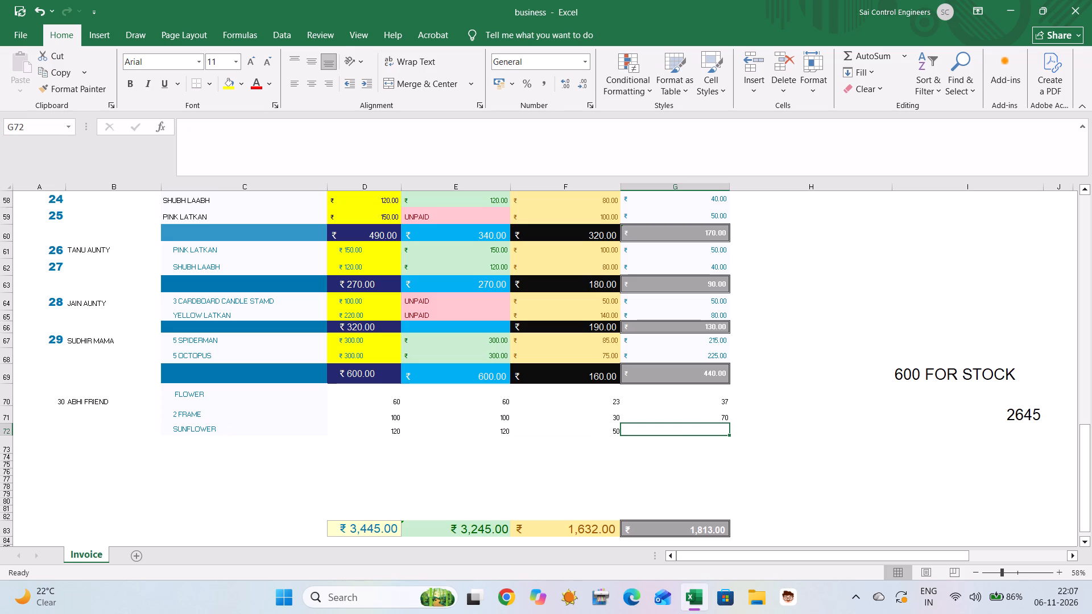
pyautogui.write('70')
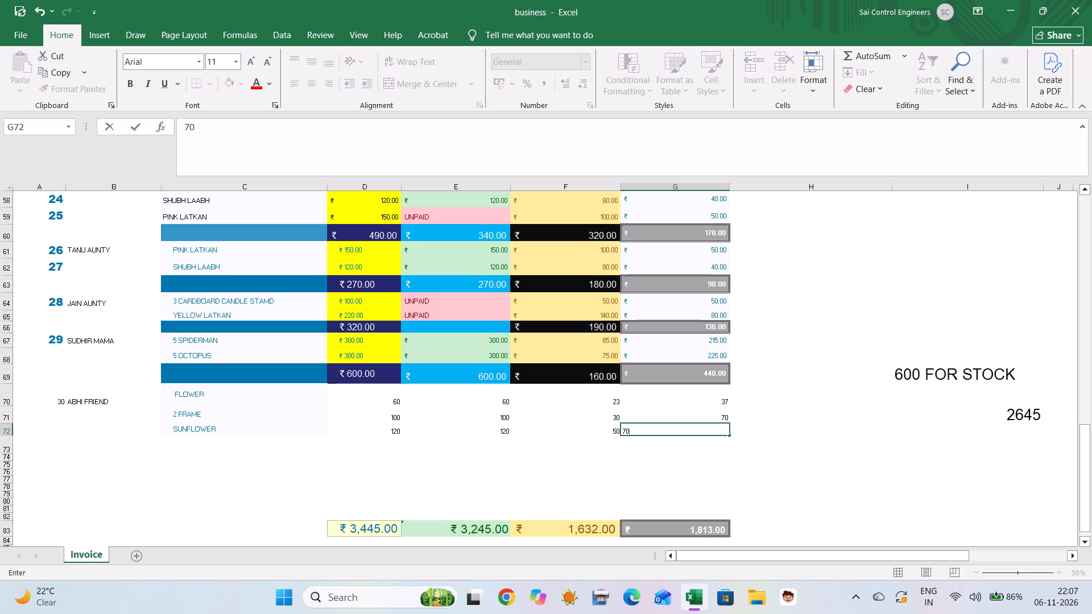
pyautogui.press('Down')
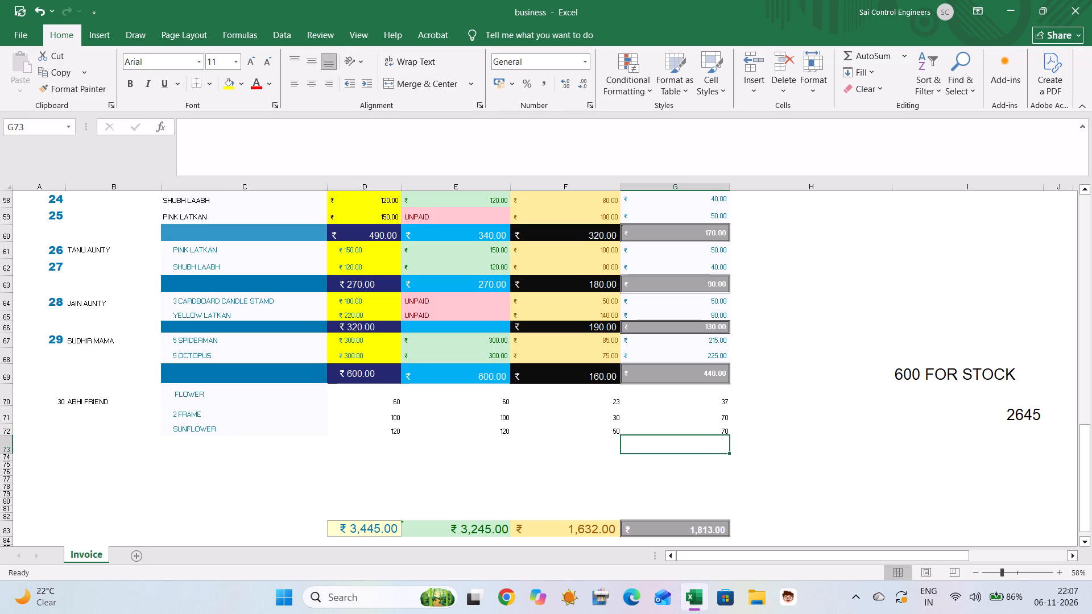
# Add the item 2 EVIL EYES in C73 with the amount 120 in D73.
pyautogui.press('Left')
pyautogui.press('Left')
pyautogui.press('Left')
pyautogui.press('Left')
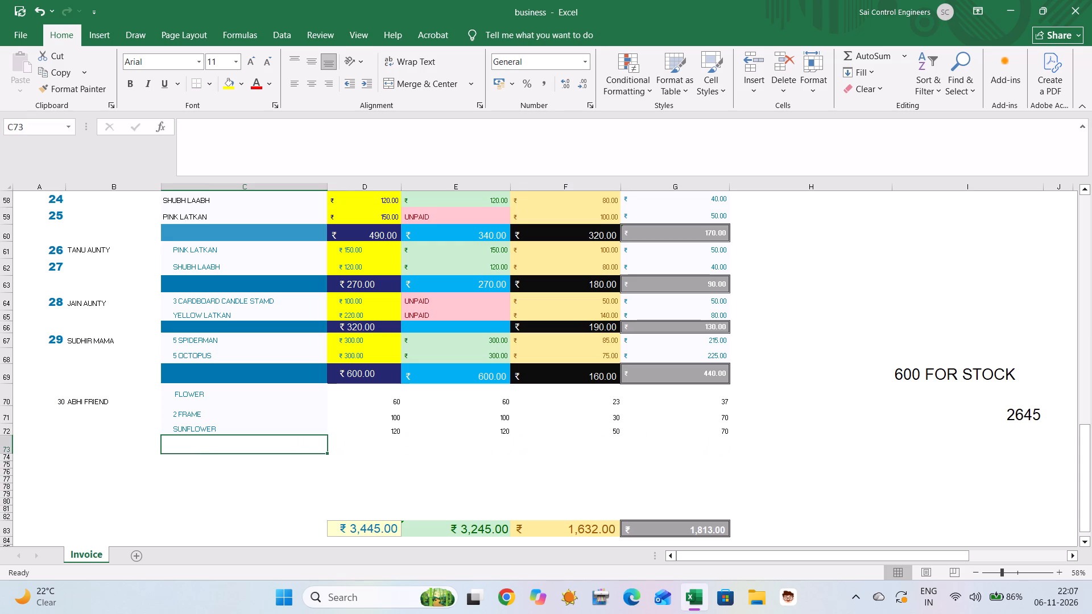
pyautogui.write('2 EVIL')
pyautogui.press('space')
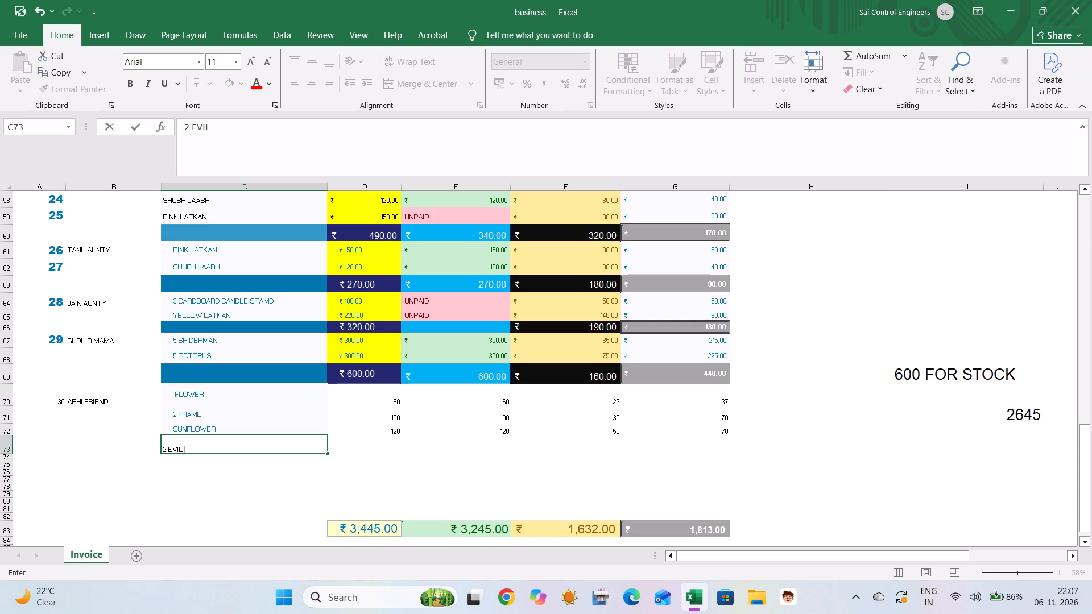
pyautogui.write('EYES')
pyautogui.press('Right')
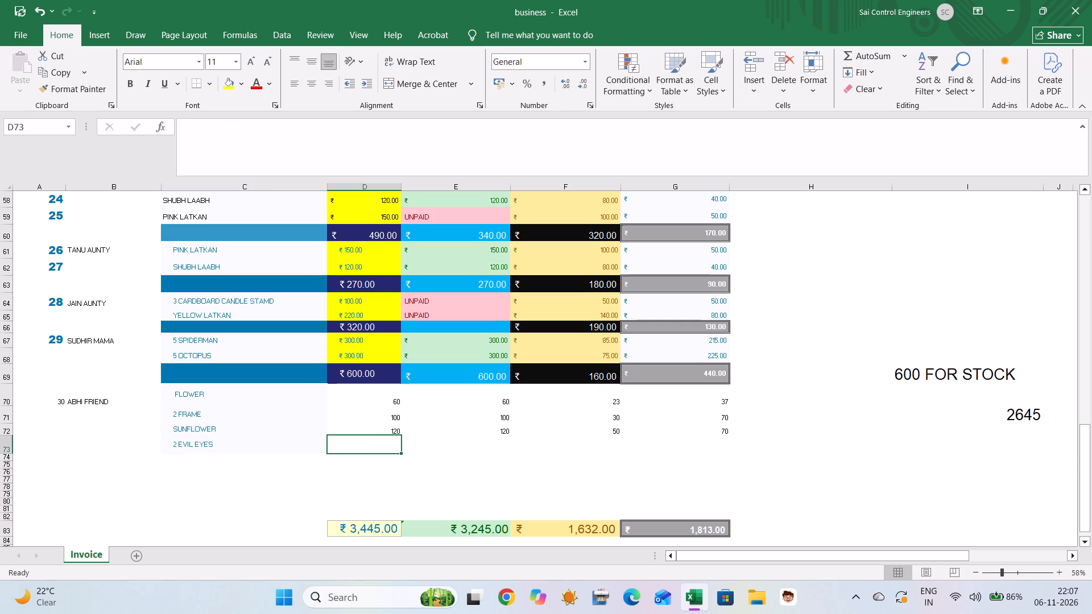
pyautogui.write('120')
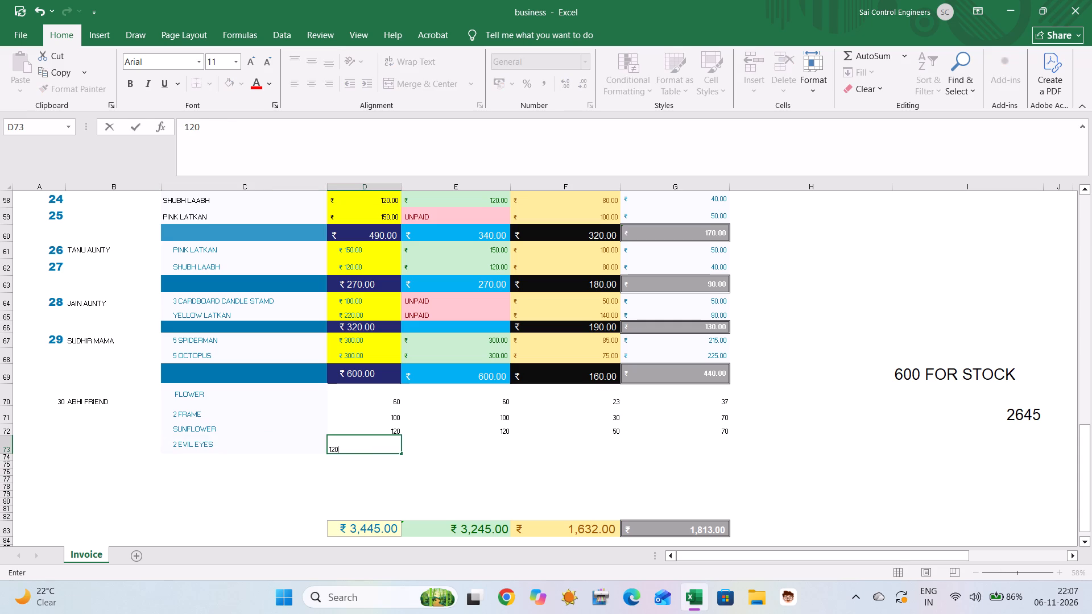
pyautogui.press('Right')
# Check the earlier orders for the evil eye cost, and enter 120 in E73, 38 in F73 and =120-38 in G73.
pyautogui.scroll(3, 227, 432)
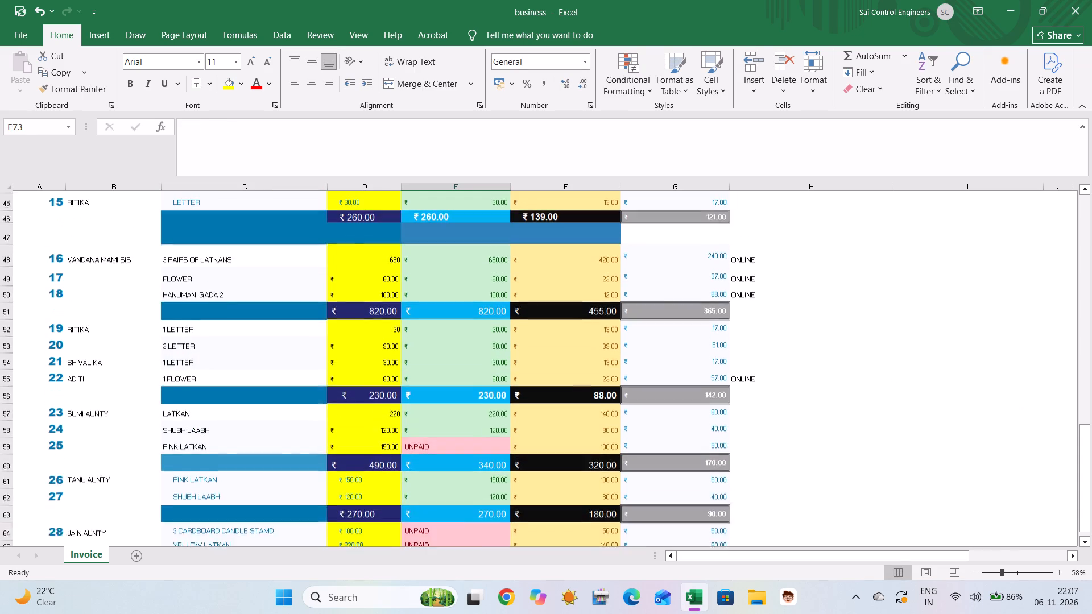
pyautogui.scroll(5, 227, 432)
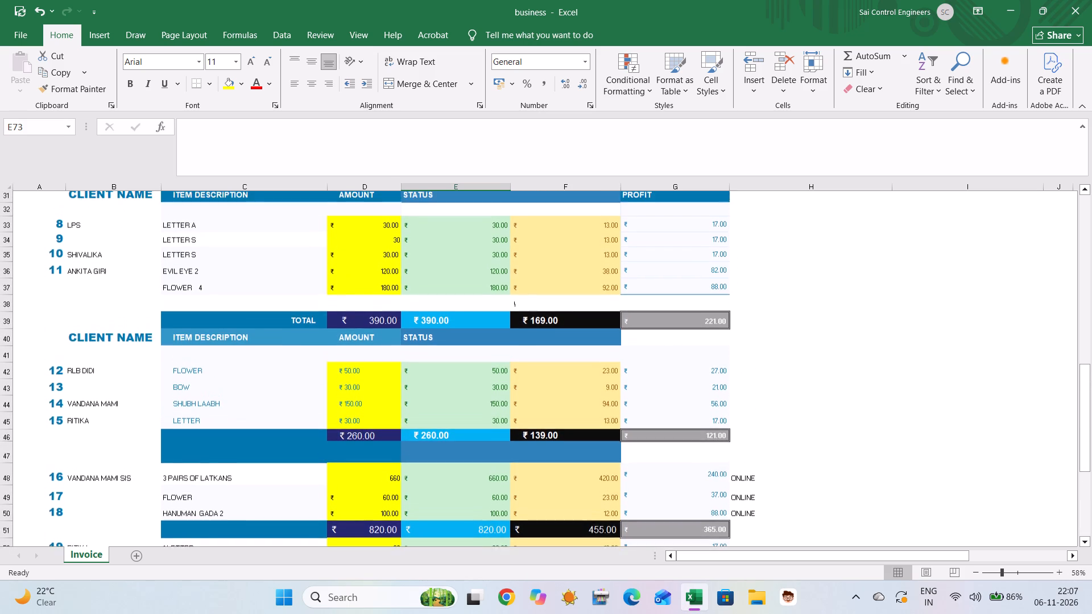
pyautogui.scroll(2, 227, 432)
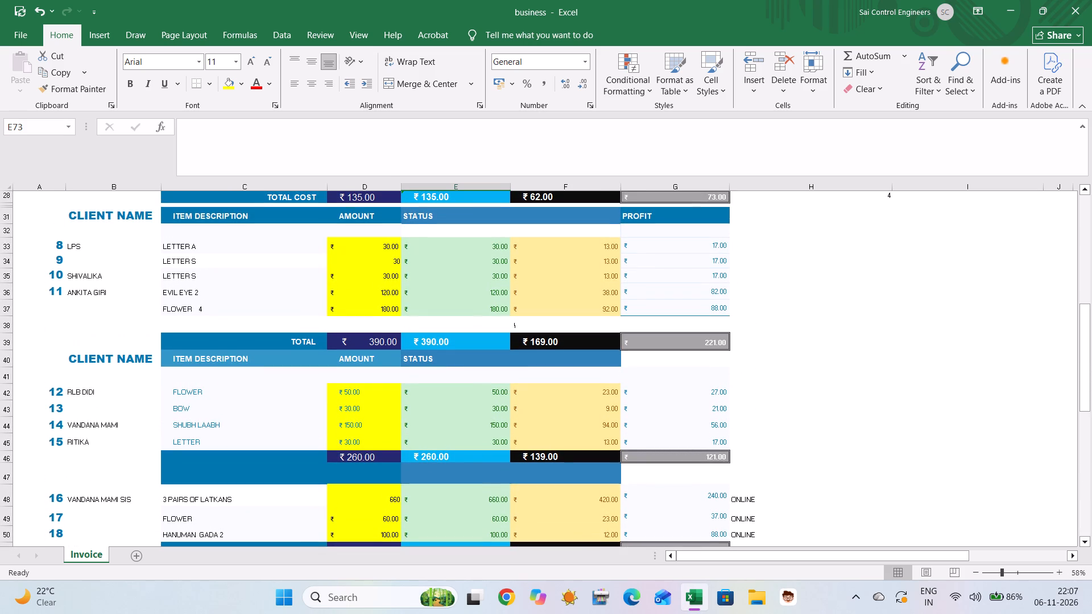
pyautogui.scroll(-4, 227, 432)
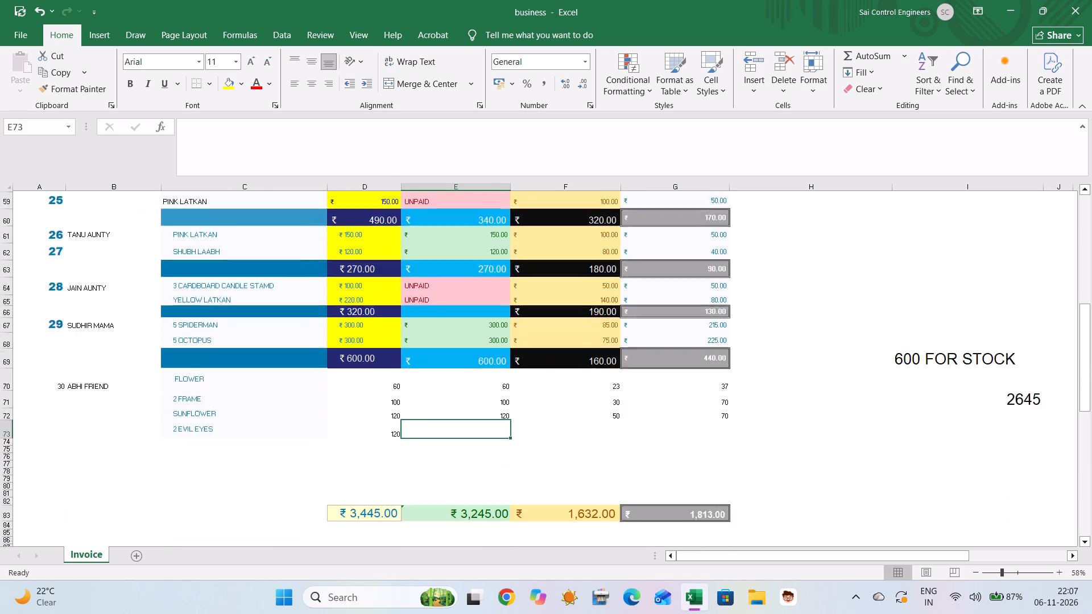
pyautogui.scroll(-1, 227, 432)
pyautogui.scroll(7, 227, 432)
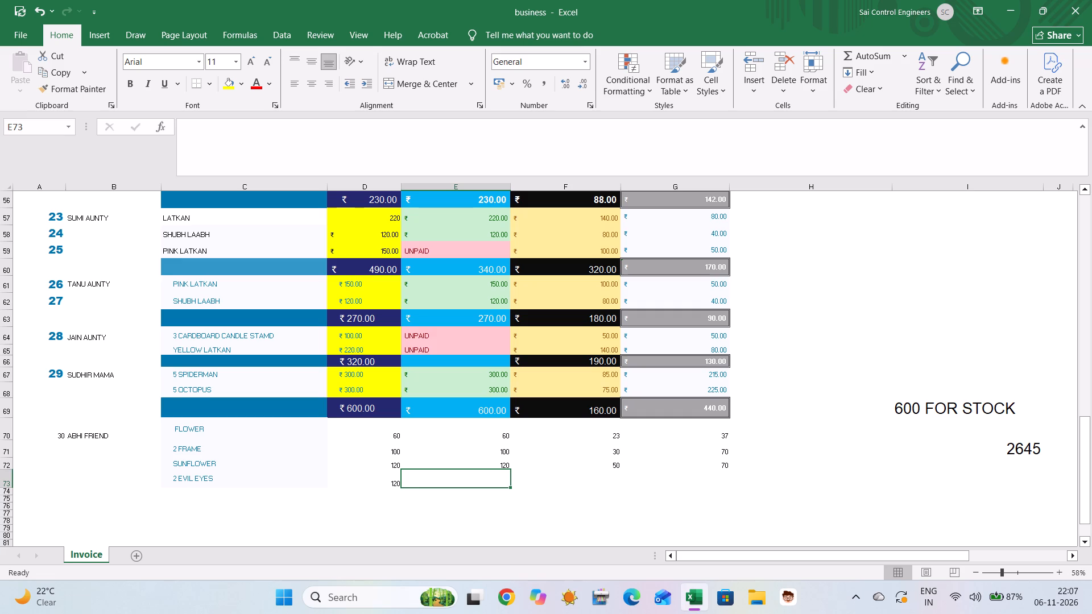
pyautogui.write('120')
pyautogui.press('Right')
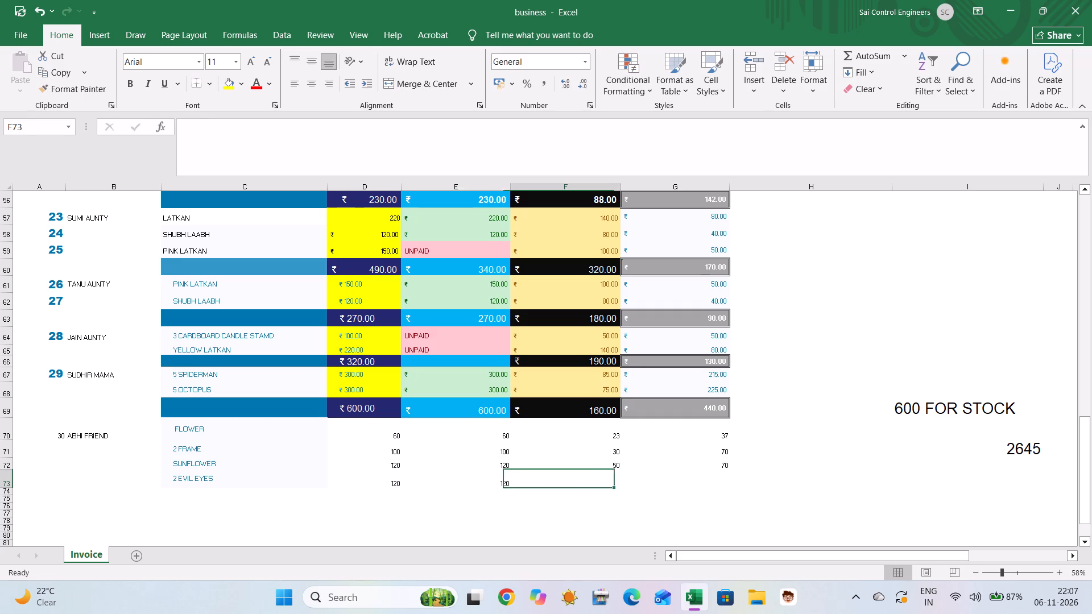
pyautogui.write('38')
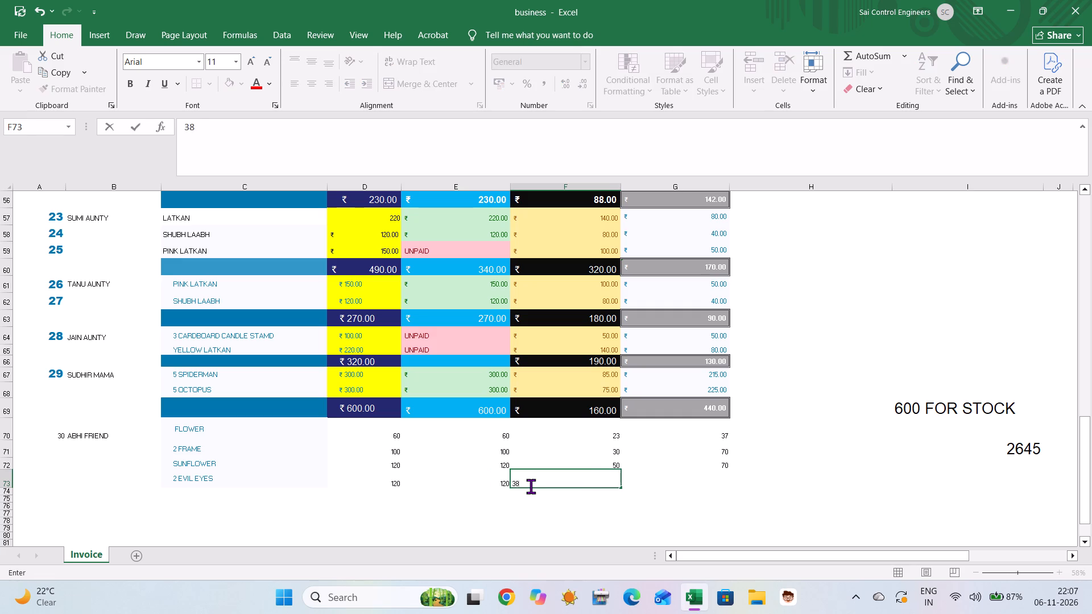
pyautogui.press('Right')
pyautogui.press('=')
pyautogui.write('120-')
pyautogui.write('38')
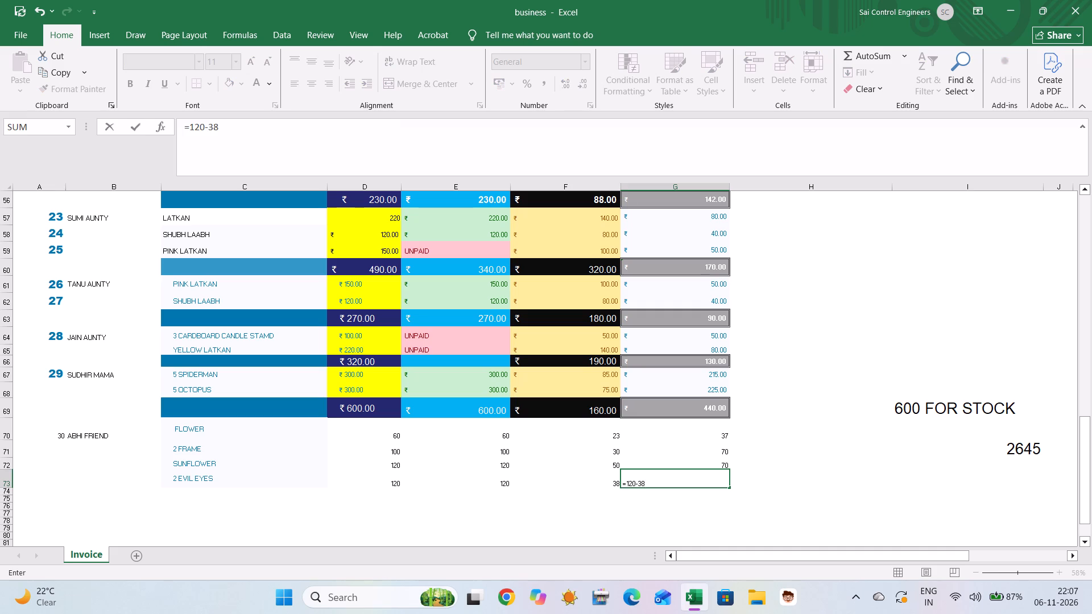
pyautogui.press('Return')
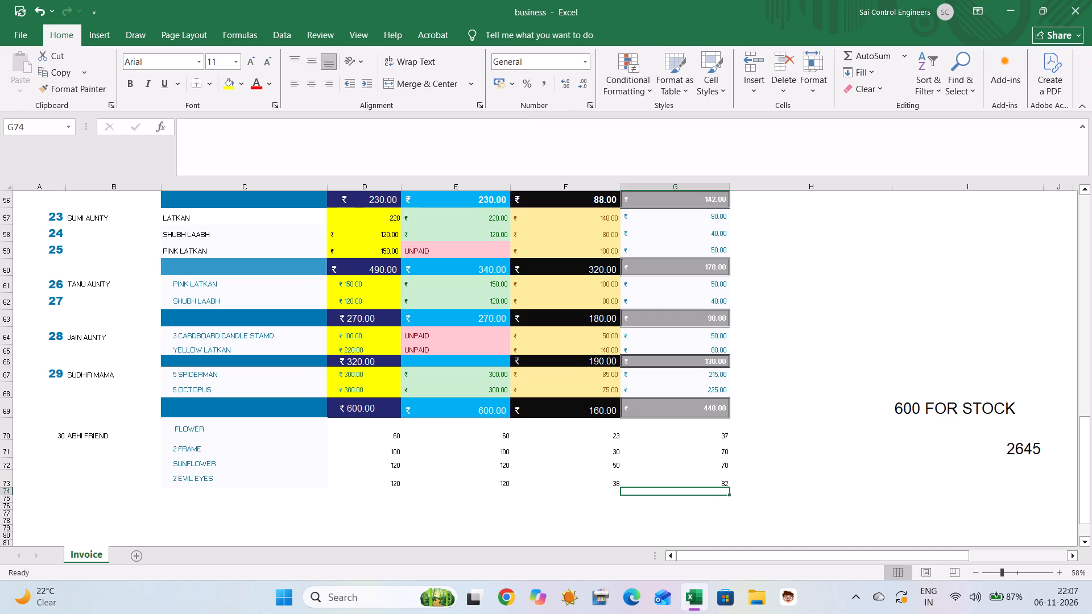
# Increase the height of the empty row 74 below 2 EVIL EYES.
pyautogui.click(259, 491)
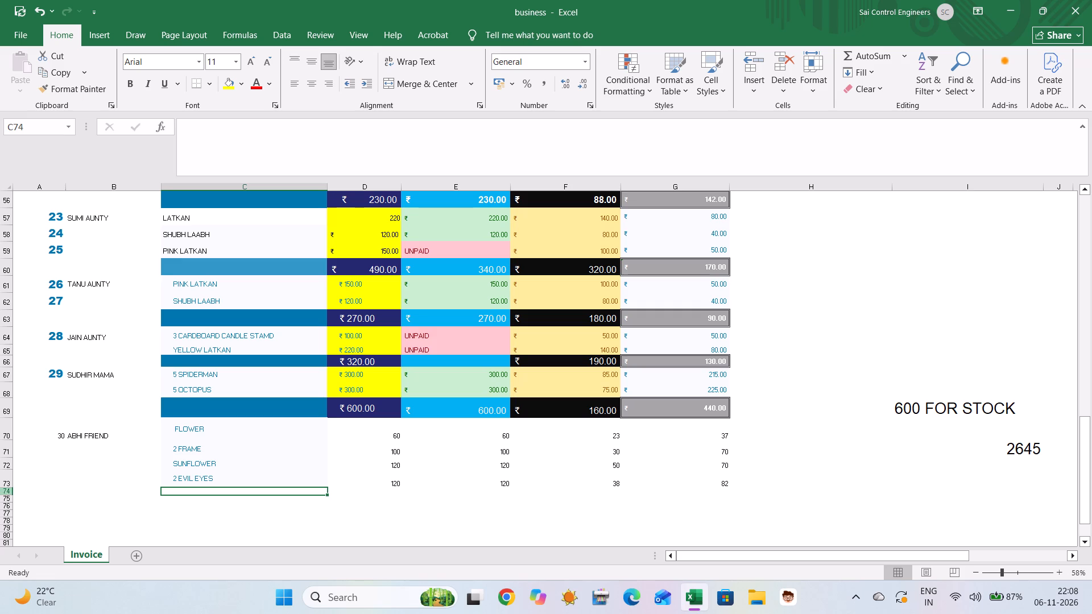
pyautogui.moveTo(5, 495); pyautogui.dragTo(4, 506)
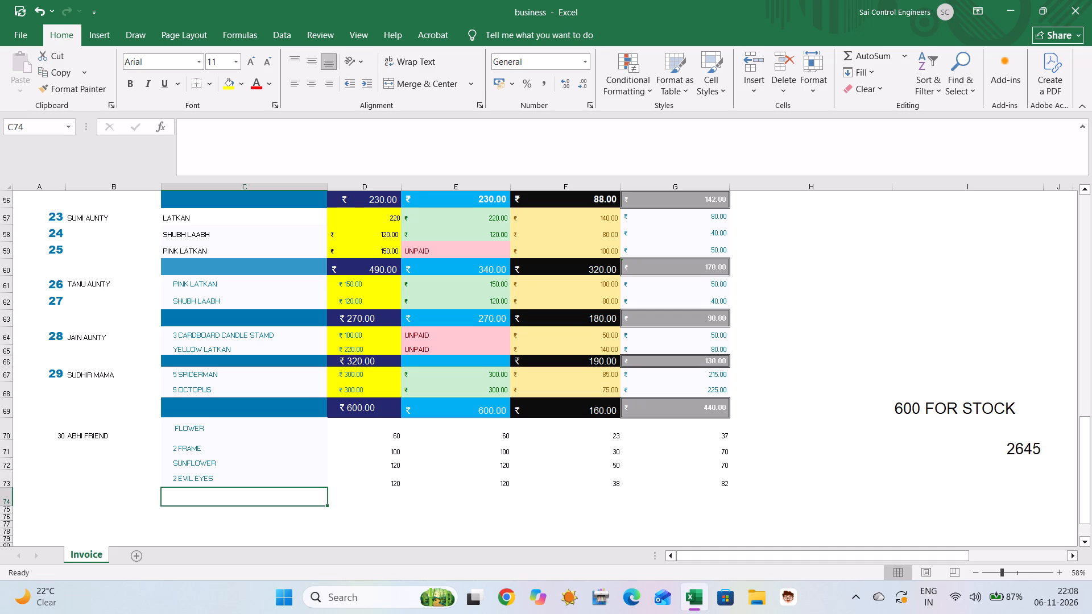
# Delete row 70, which holds order 30's FLOWER item.
pyautogui.click(9, 422)
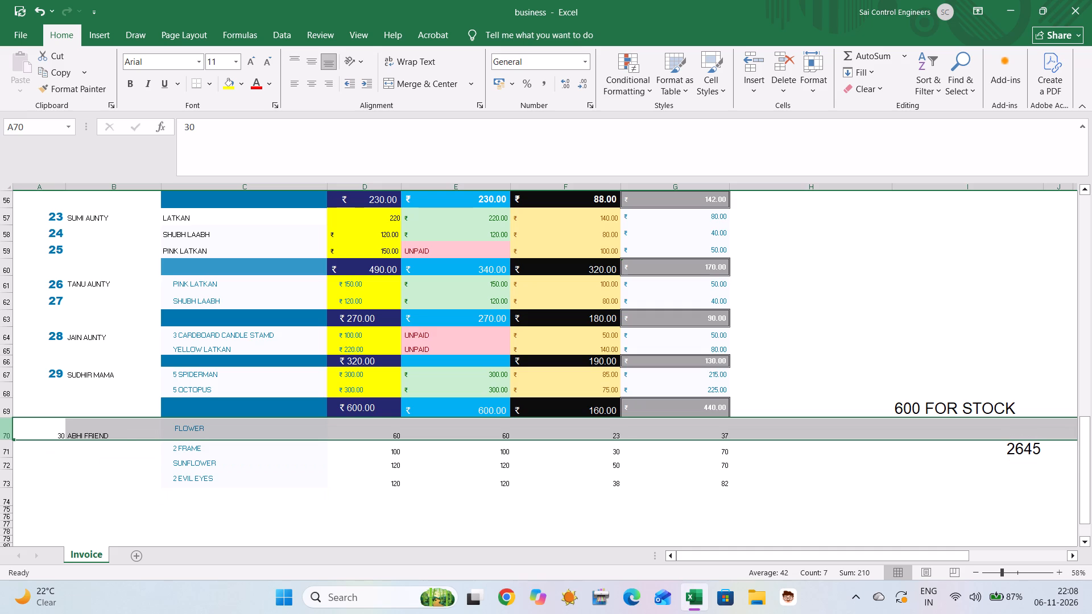
pyautogui.rightClick(9, 422)
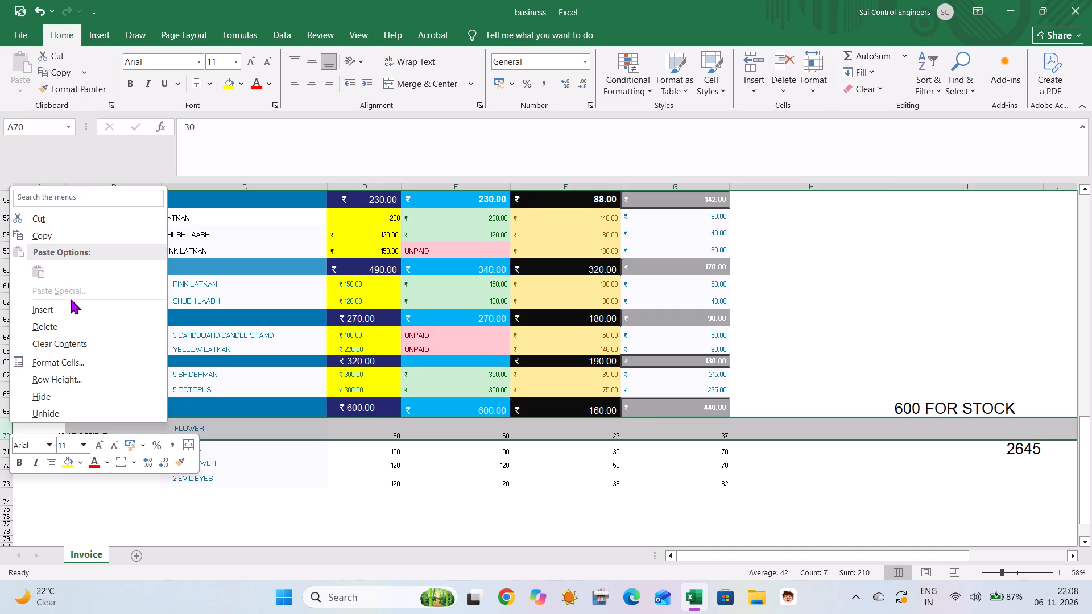
pyautogui.click(70, 320)
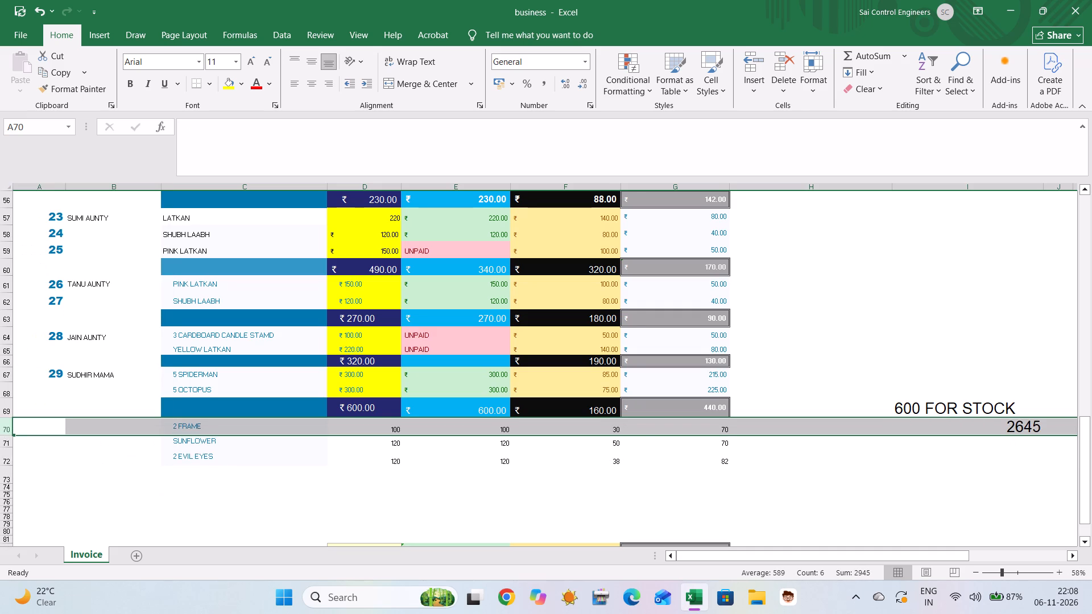
# Enter order number 30 in A70 and the customer label ABHI FRIEND in B70.
pyautogui.doubleClick(39, 423)
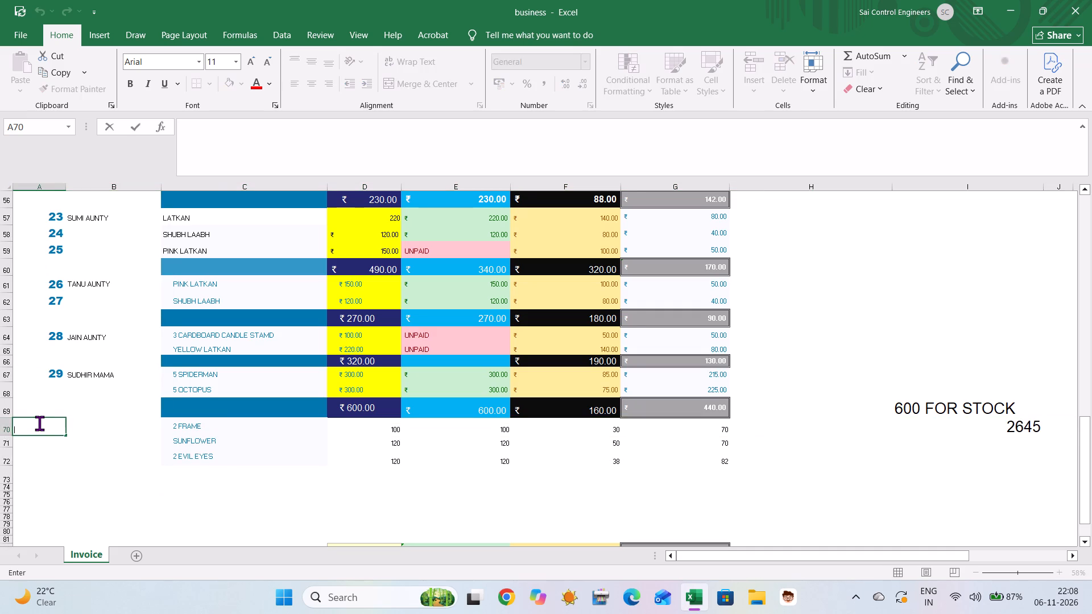
pyautogui.write('30')
pyautogui.press('Right')
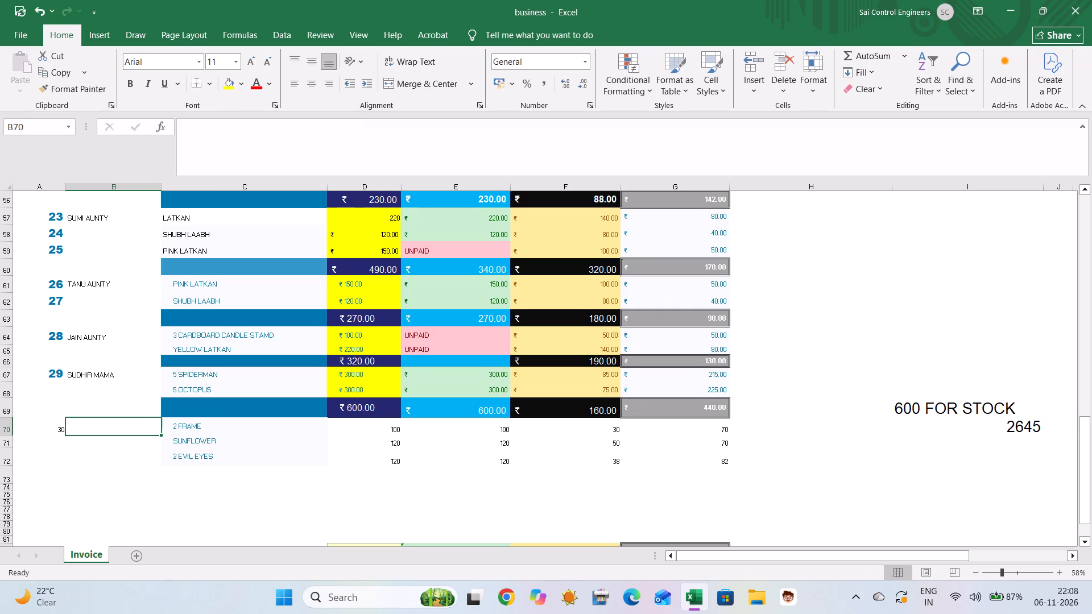
pyautogui.write('ABHI')
pyautogui.press('space')
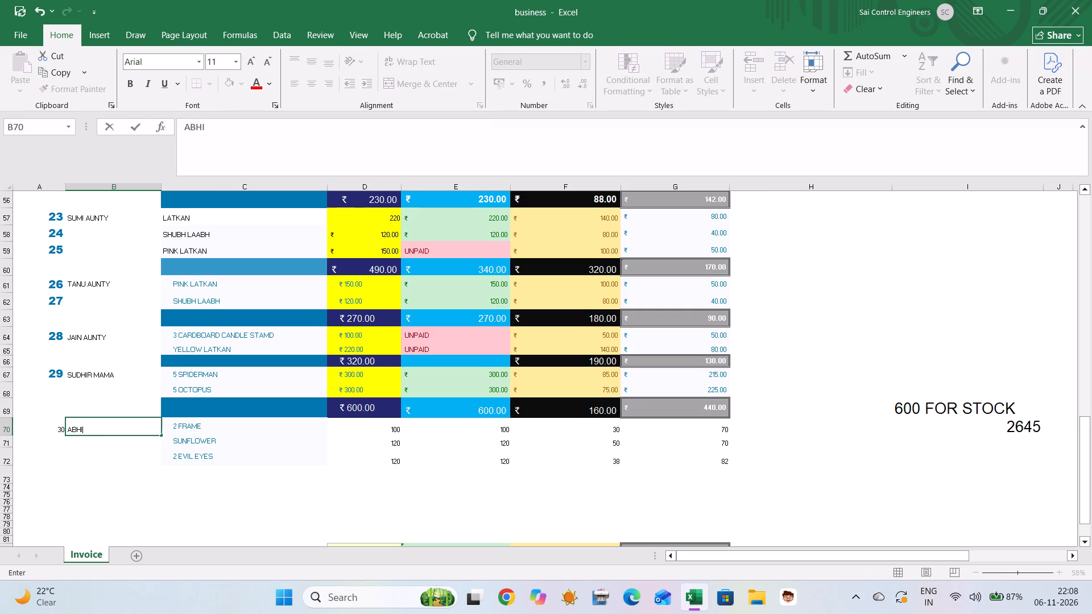
pyautogui.write('FRO')
pyautogui.press('BackSpace')
pyautogui.write('IEND')
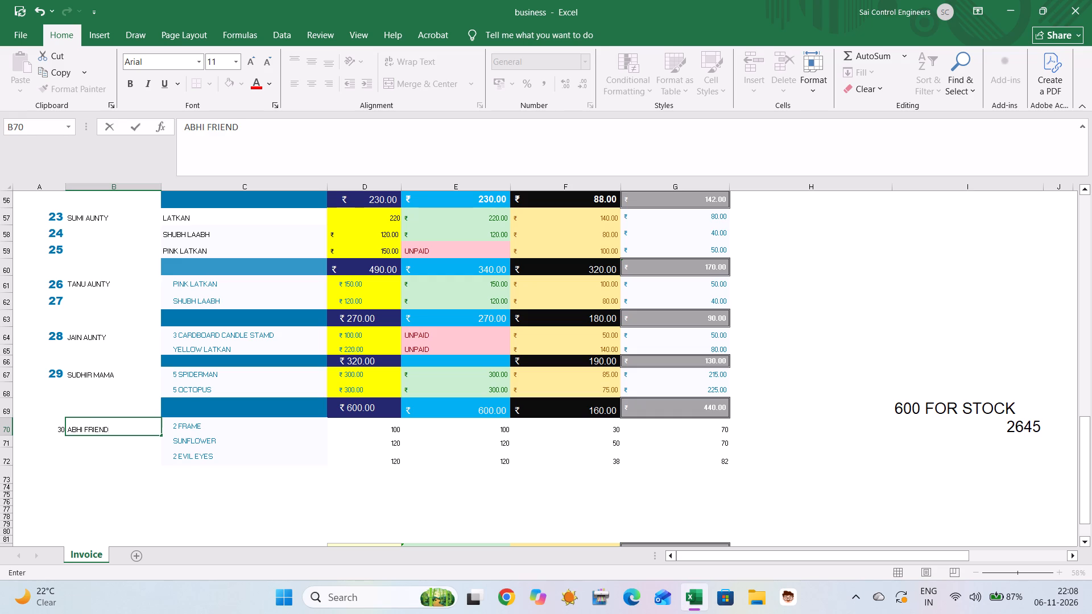
pyautogui.click(373, 449)
# Copy only the formatting of order number 29 in A67 onto order number 30 in A70.
pyautogui.click(55, 432)
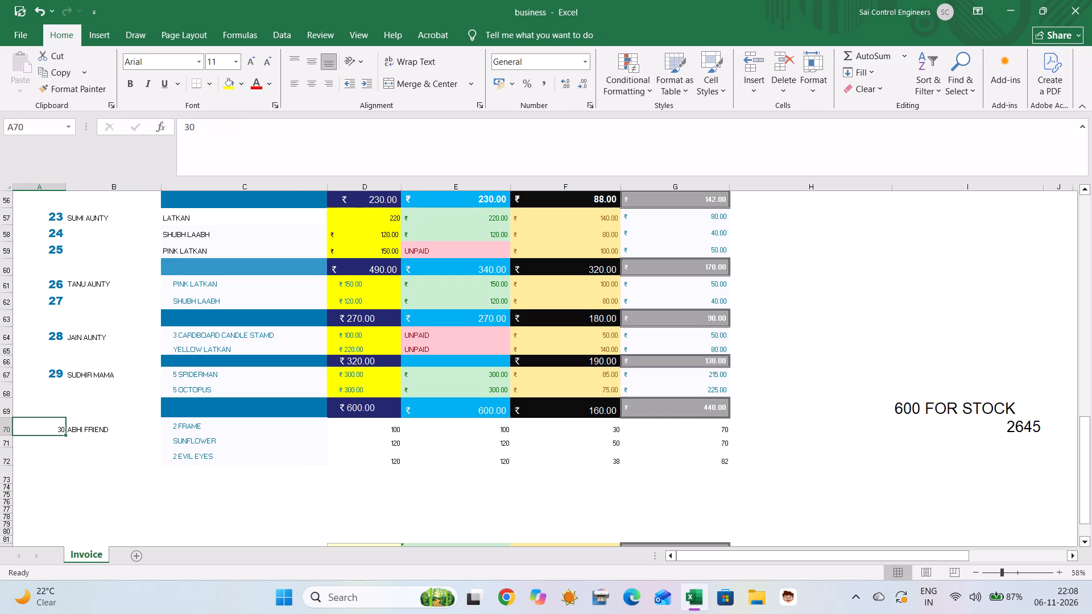
pyautogui.click(50, 370)
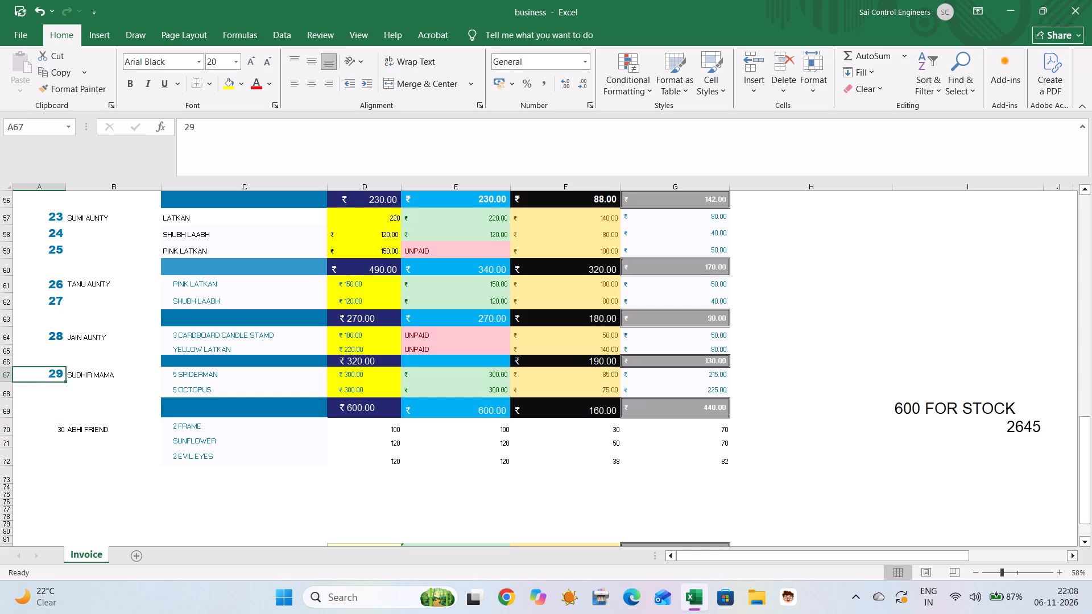
pyautogui.rightClick(49, 374)
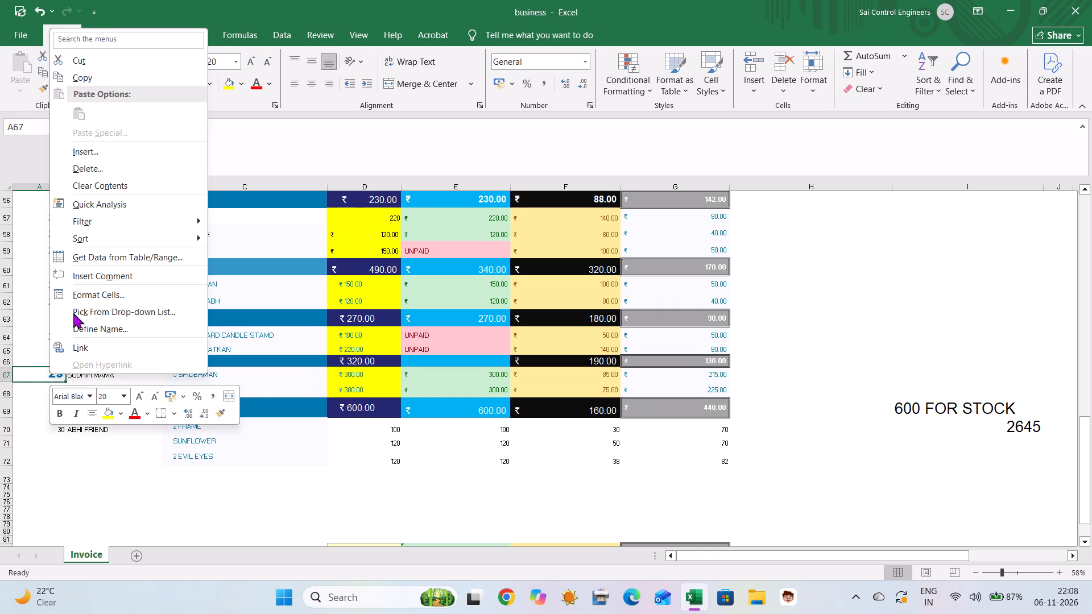
pyautogui.click(126, 71)
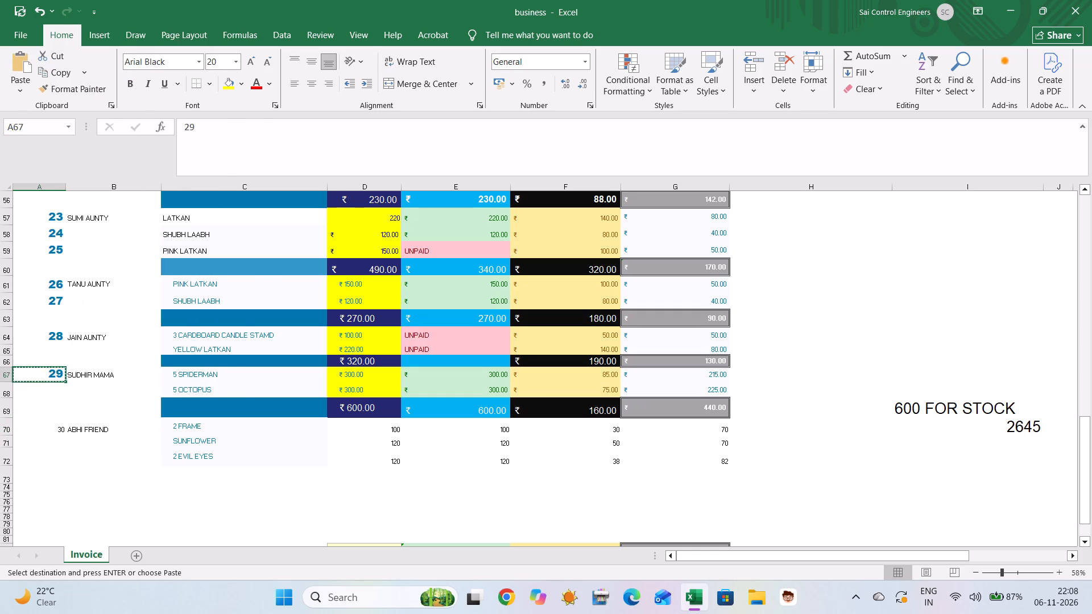
pyautogui.click(60, 428)
pyautogui.rightClick(60, 428)
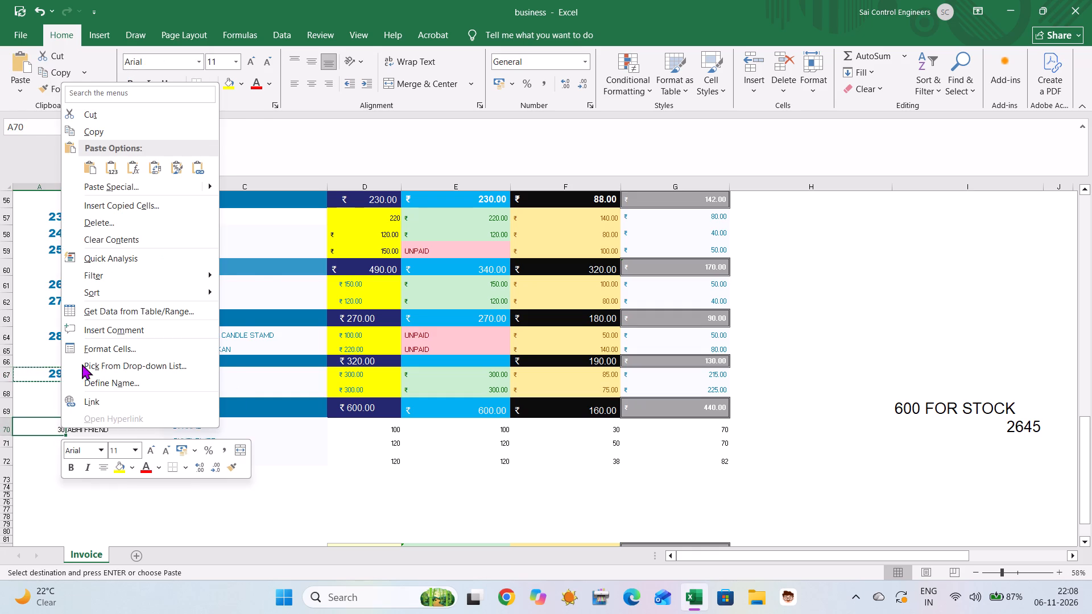
pyautogui.click(107, 180)
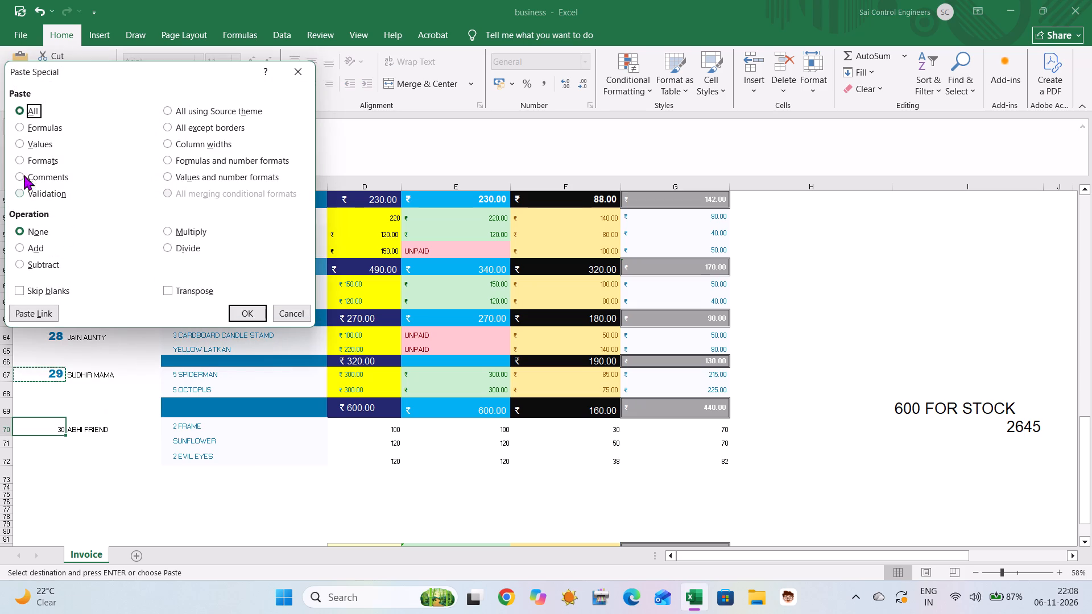
pyautogui.click(22, 158)
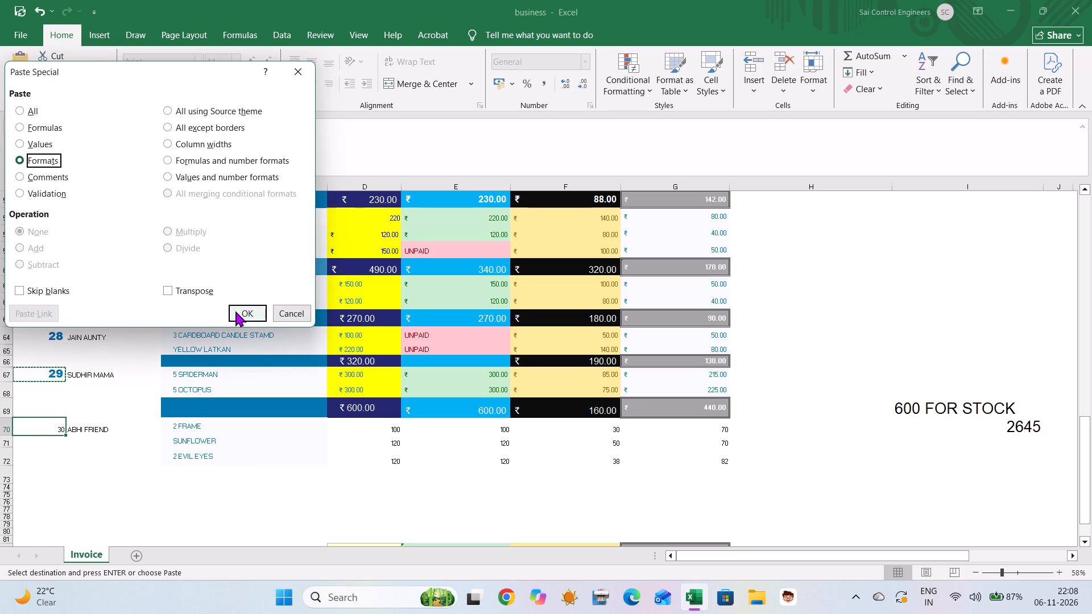
pyautogui.click(235, 311)
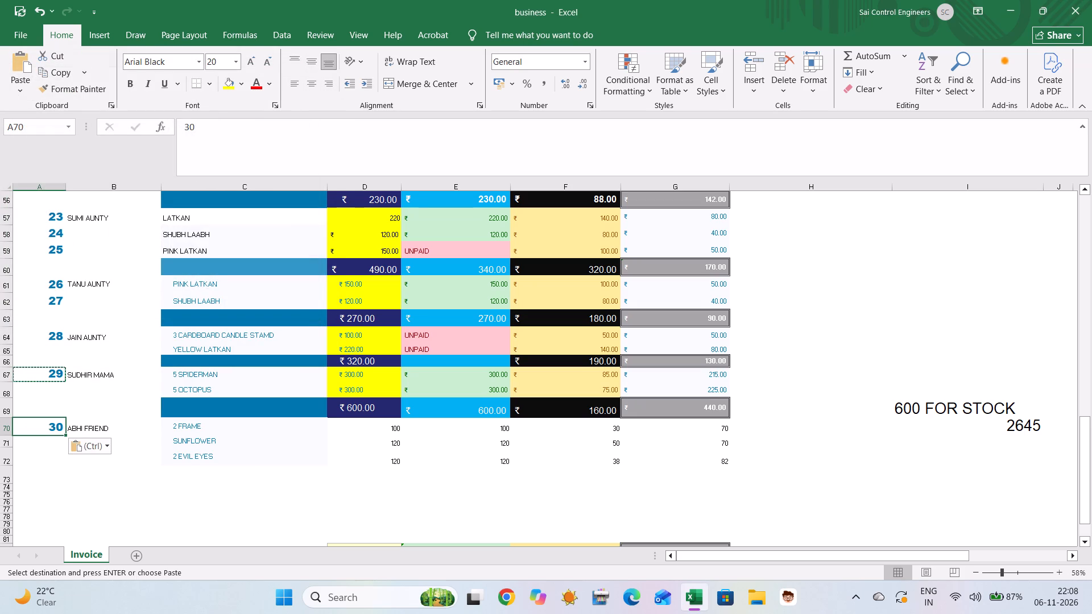
# Copy only the formatting of the blue total-row cell C69 onto C73, below 2 EVIL EYES.
pyautogui.click(230, 409)
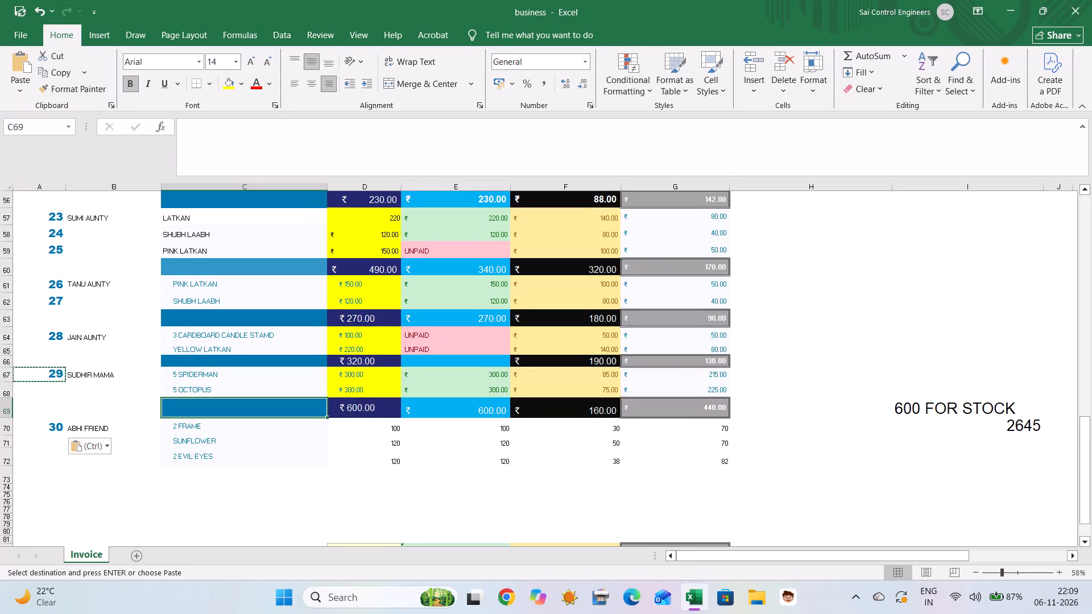
pyautogui.rightClick(260, 403)
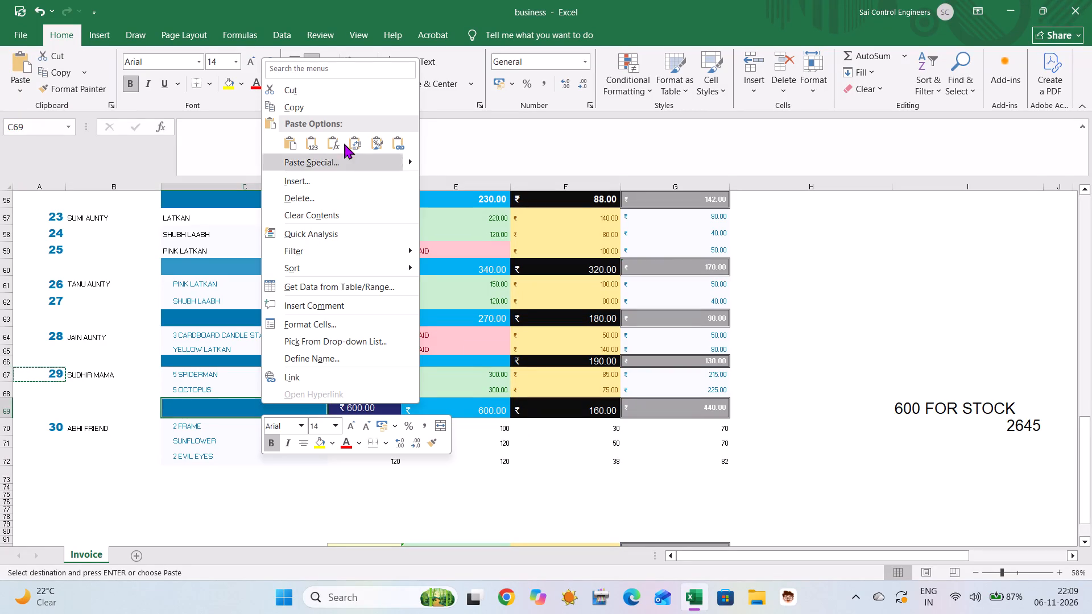
pyautogui.click(320, 106)
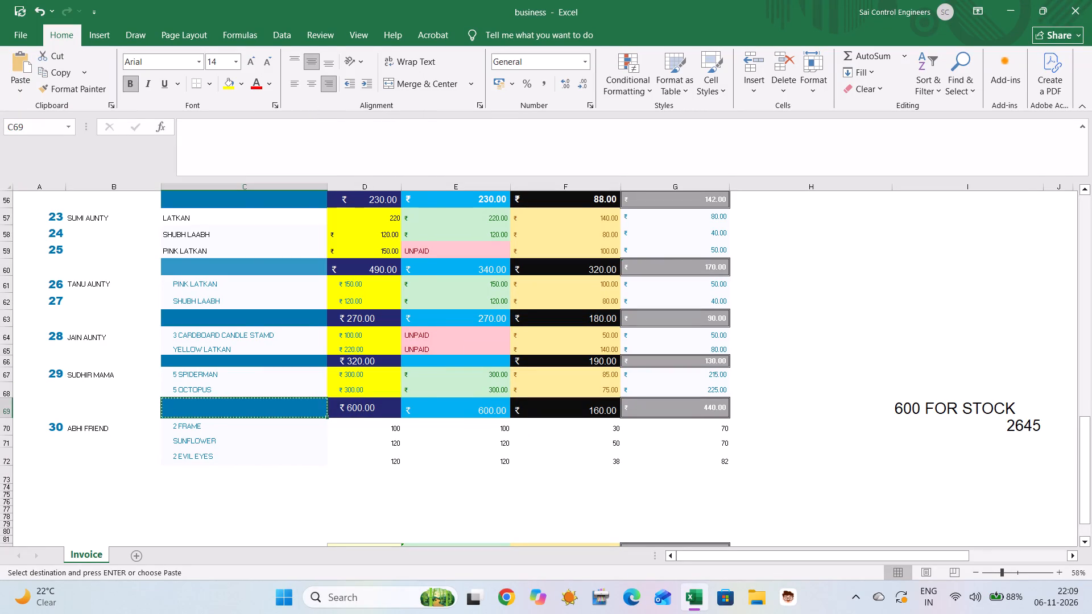
pyautogui.click(217, 474)
pyautogui.rightClick(217, 474)
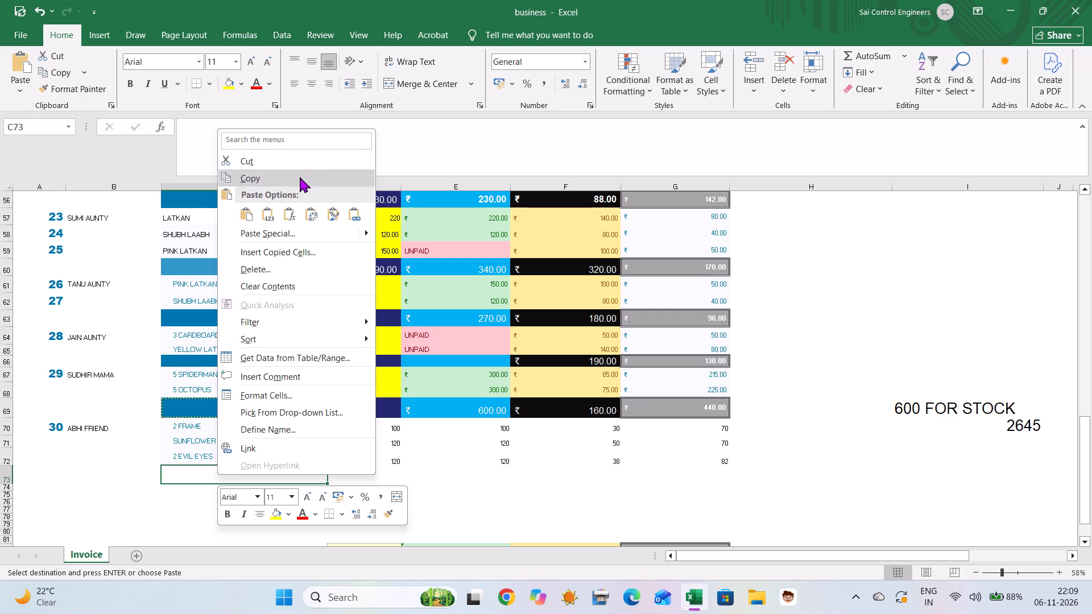
pyautogui.click(280, 234)
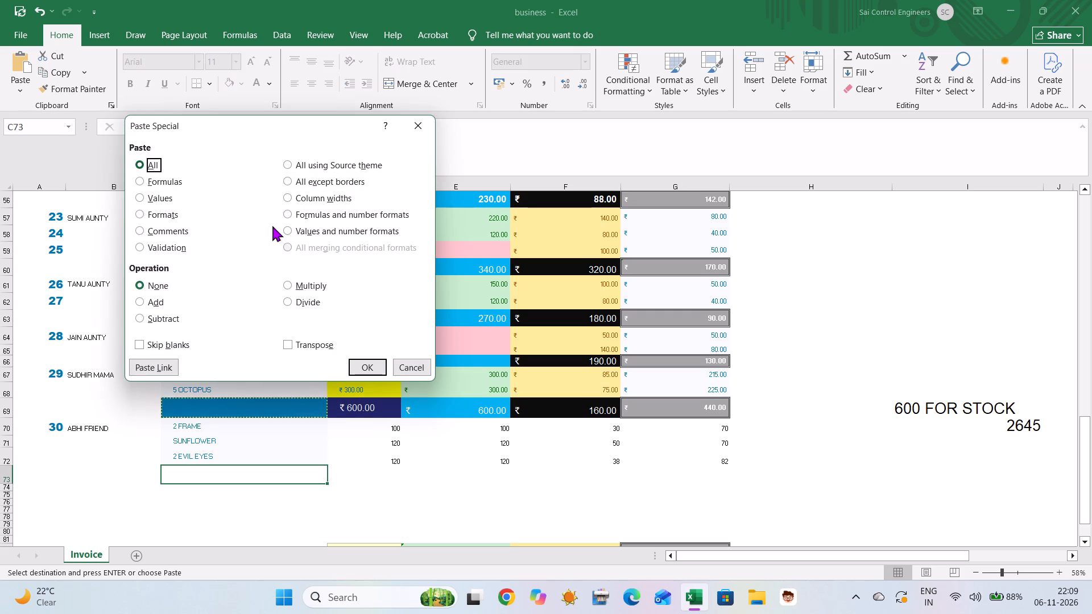
pyautogui.click(147, 211)
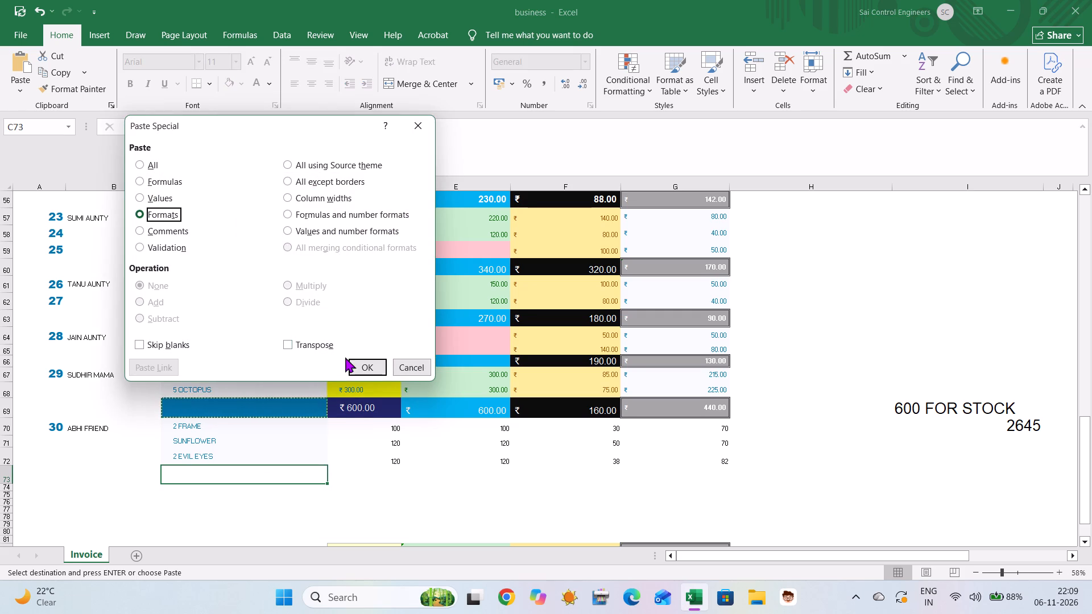
pyautogui.click(355, 363)
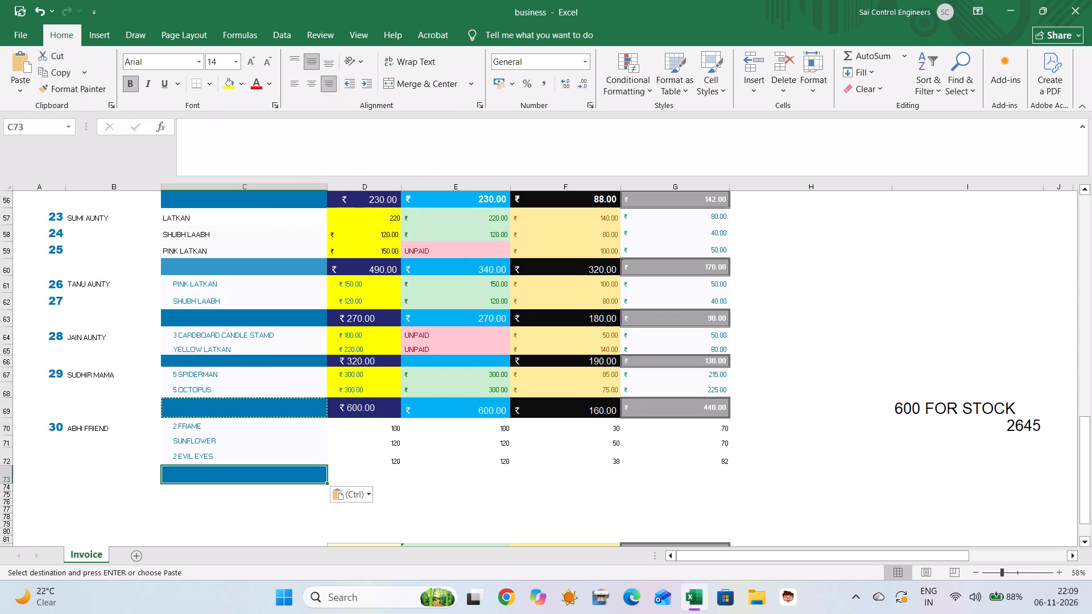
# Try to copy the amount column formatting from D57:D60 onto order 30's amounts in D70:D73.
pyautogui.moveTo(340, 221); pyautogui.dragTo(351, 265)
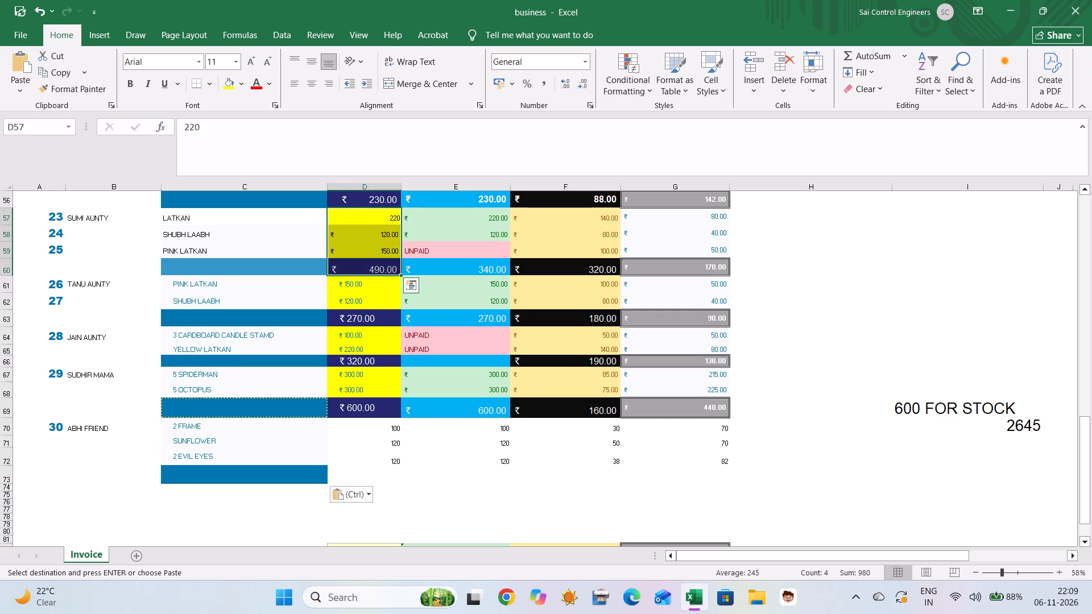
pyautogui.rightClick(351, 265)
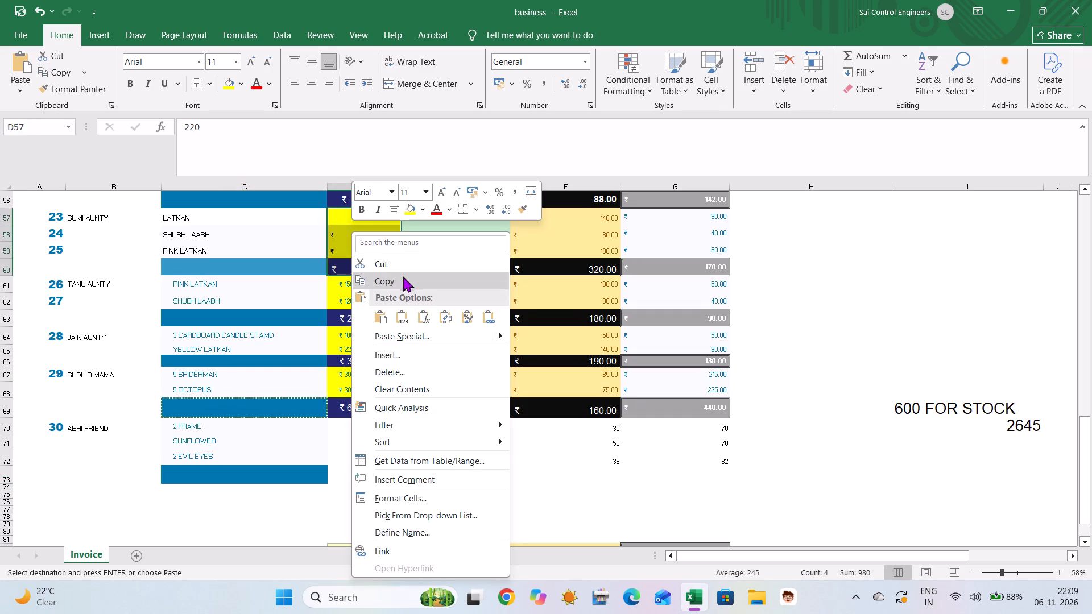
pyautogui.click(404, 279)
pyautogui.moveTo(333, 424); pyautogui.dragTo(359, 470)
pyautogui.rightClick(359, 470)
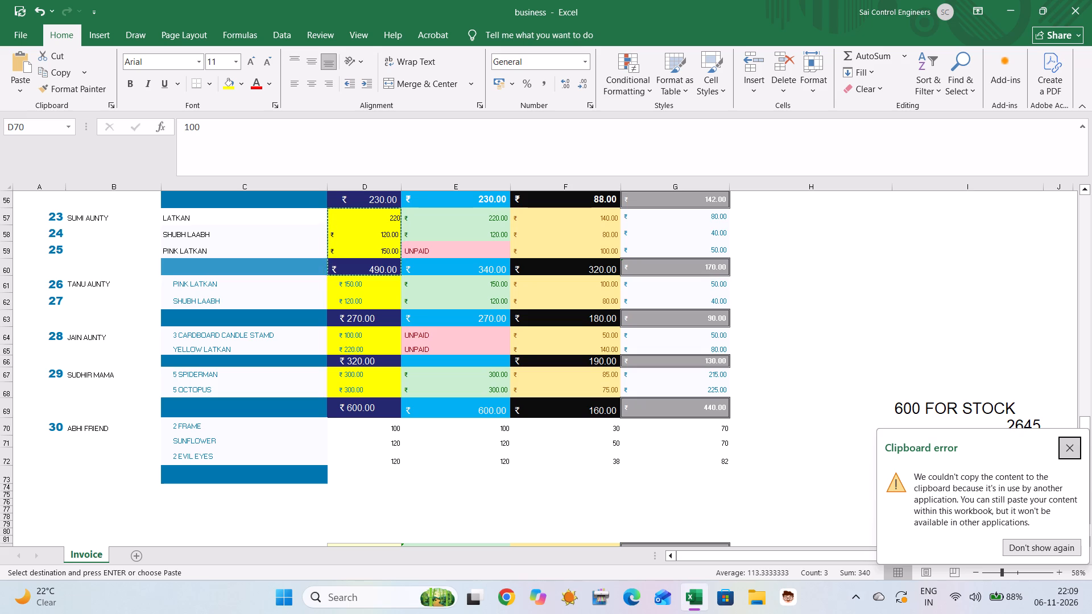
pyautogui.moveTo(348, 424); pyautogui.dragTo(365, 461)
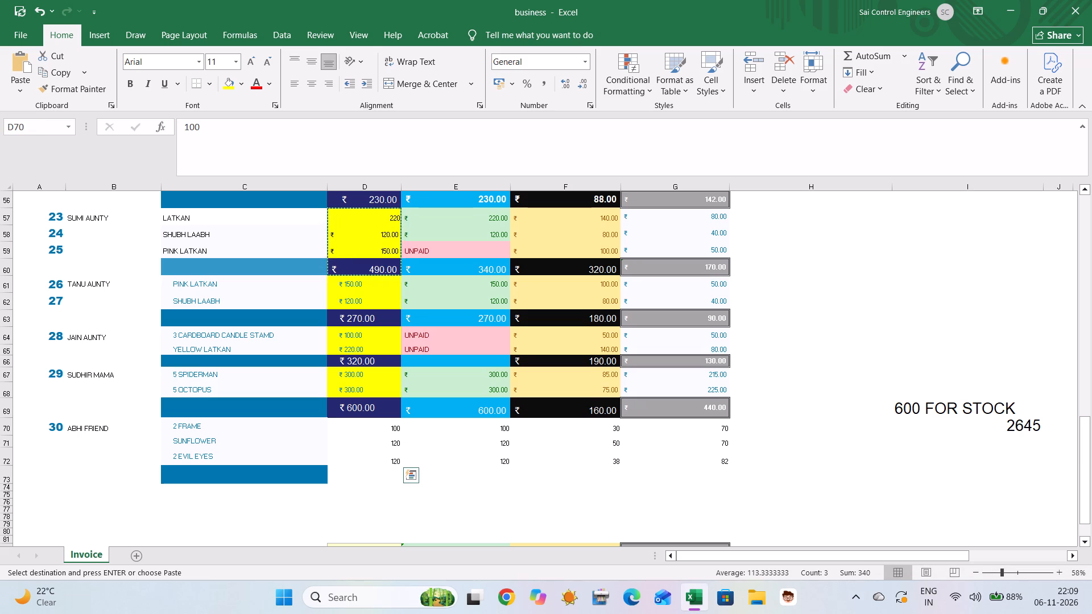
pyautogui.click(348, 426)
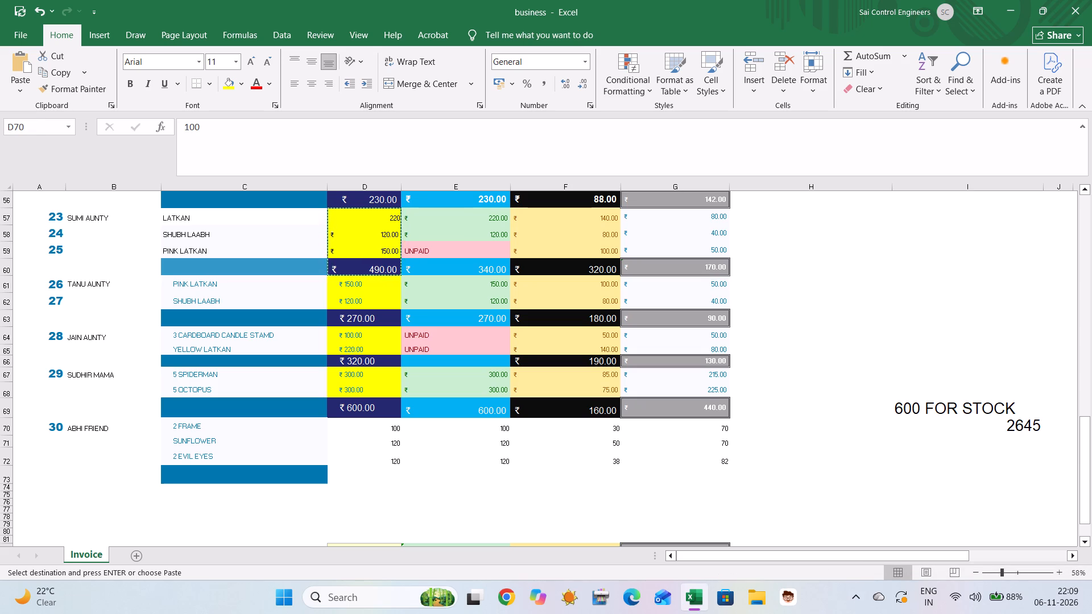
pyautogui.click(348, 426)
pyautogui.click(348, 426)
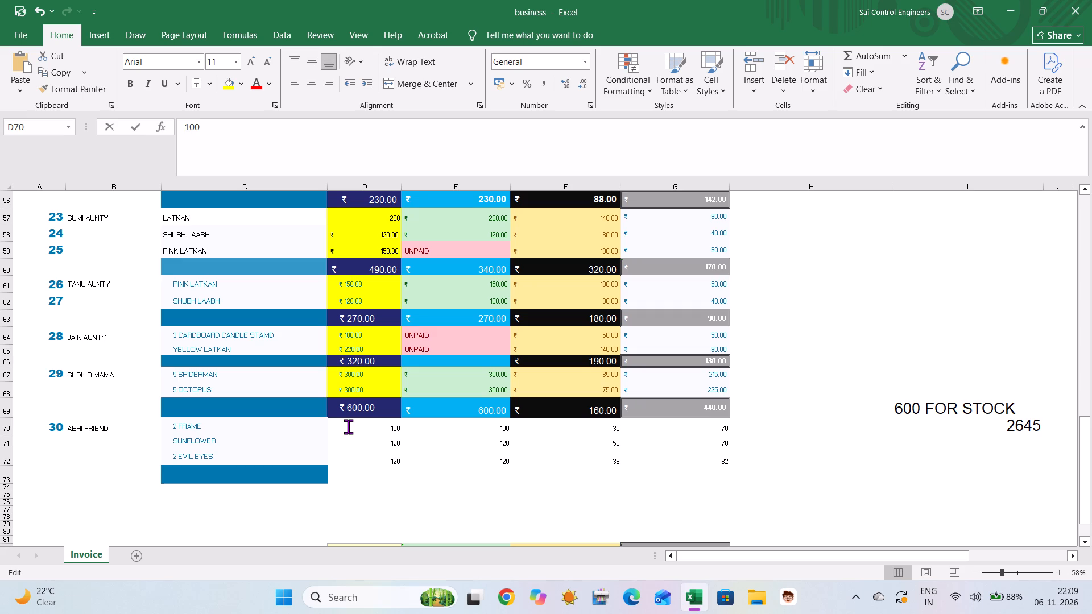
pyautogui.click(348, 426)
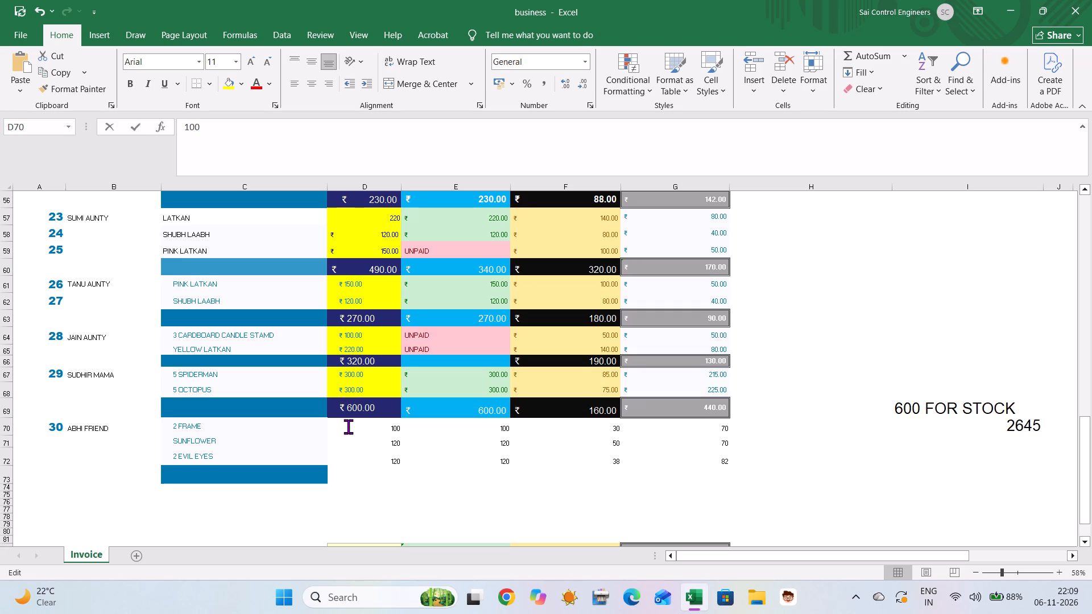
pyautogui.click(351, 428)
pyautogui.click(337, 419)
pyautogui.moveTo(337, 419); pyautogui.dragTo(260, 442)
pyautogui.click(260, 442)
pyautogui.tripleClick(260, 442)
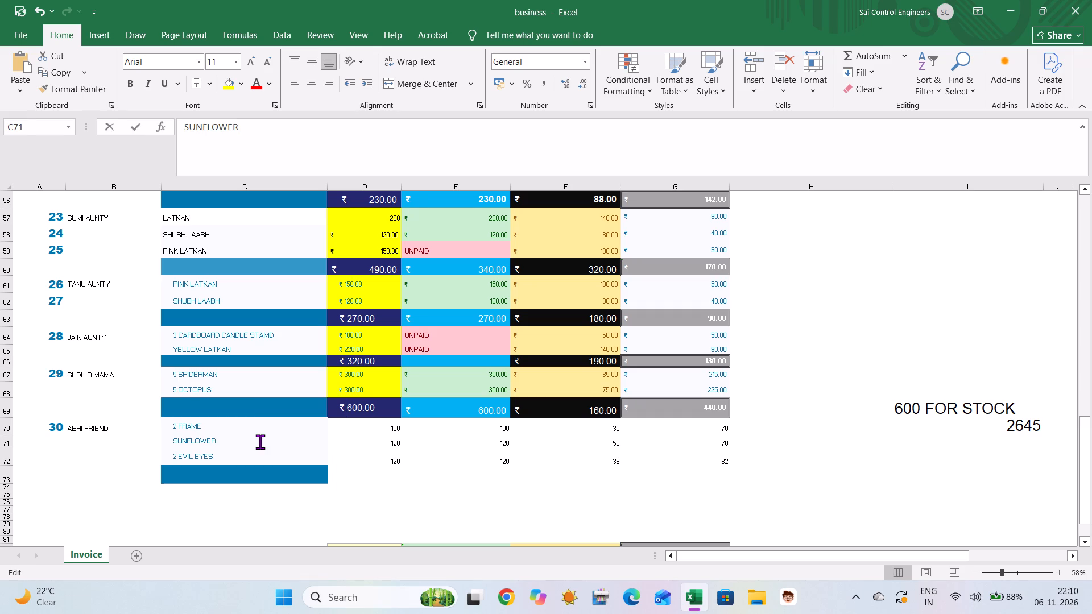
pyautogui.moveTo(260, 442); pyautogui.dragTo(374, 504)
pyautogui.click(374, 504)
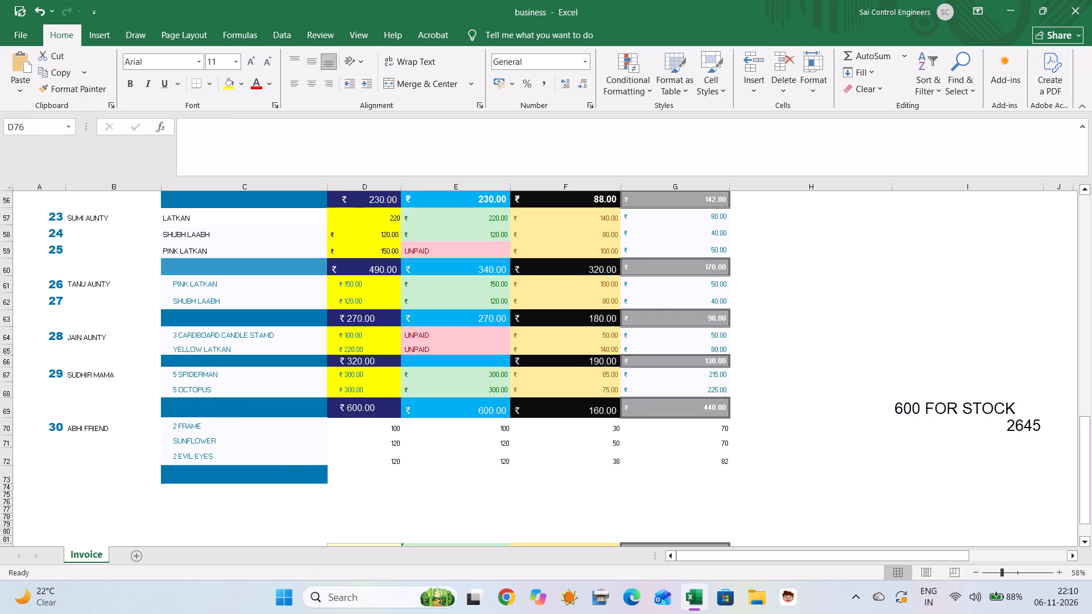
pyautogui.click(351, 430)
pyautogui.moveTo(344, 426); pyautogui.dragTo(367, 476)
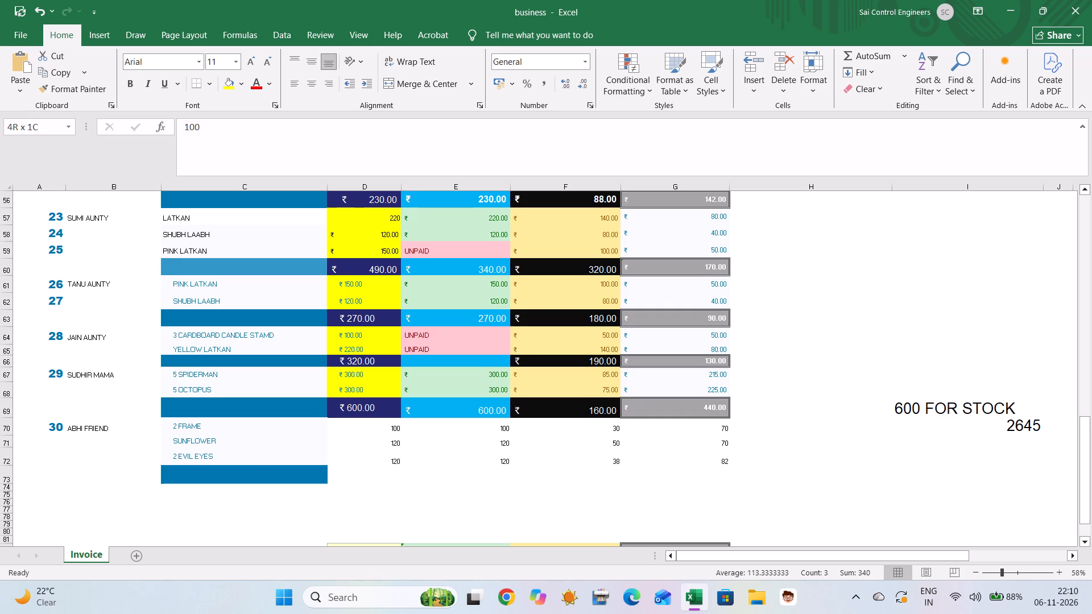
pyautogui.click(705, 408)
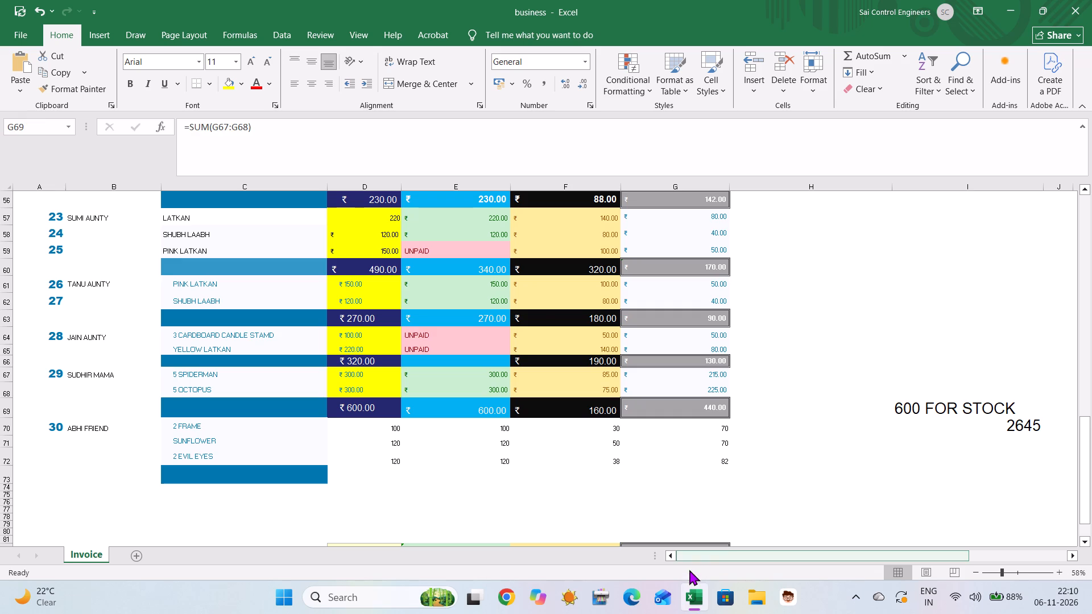
# Close the business workbook and save its changes.
pyautogui.click(1091, 2)
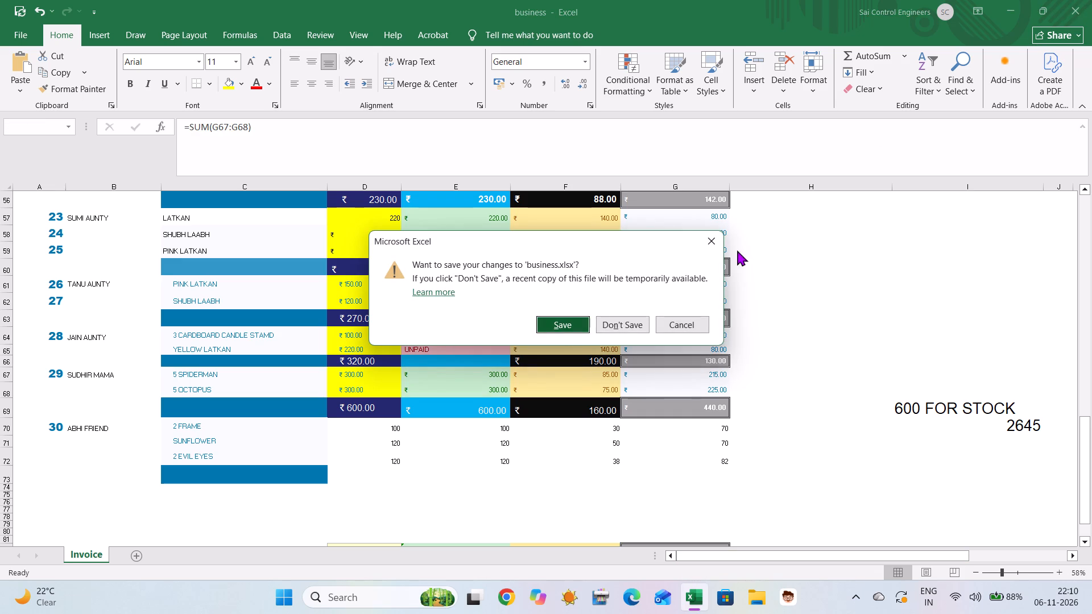
pyautogui.click(578, 325)
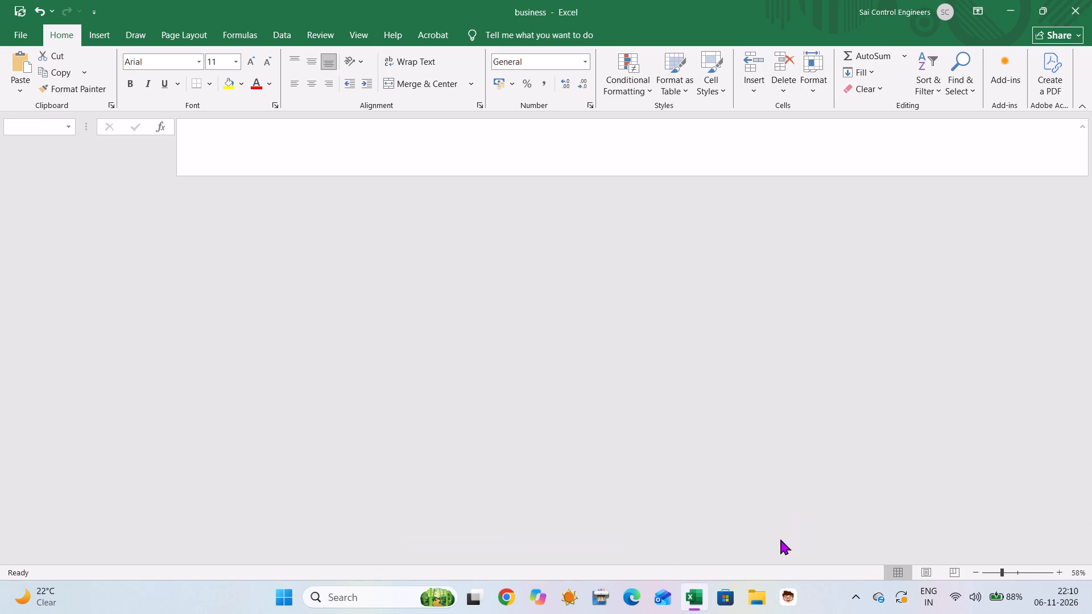
# Reopen the recently closed business workbook in Excel.
pyautogui.click(689, 597)
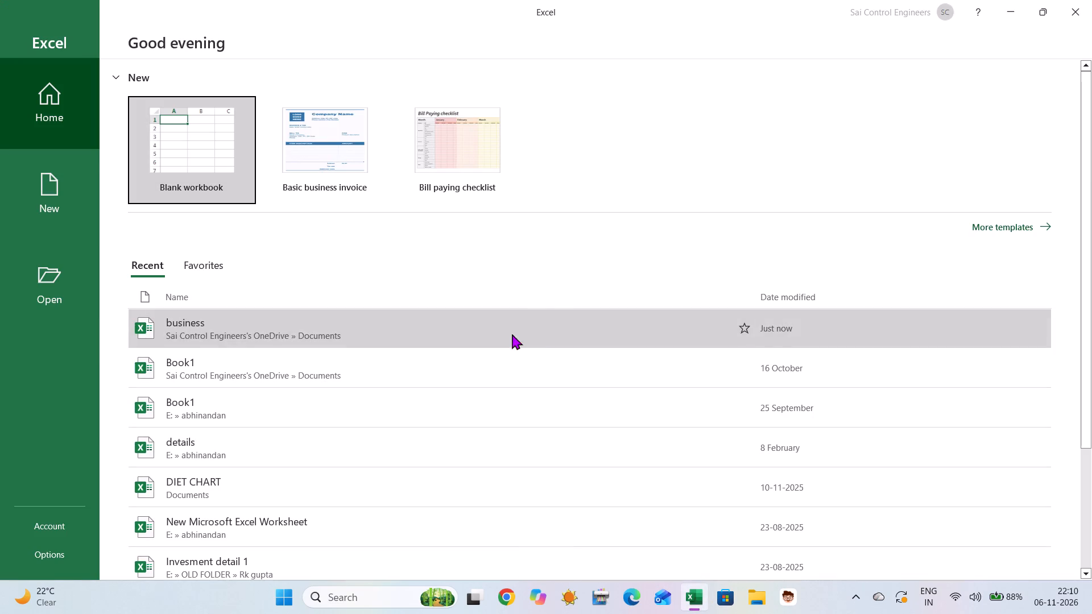
pyautogui.click(200, 325)
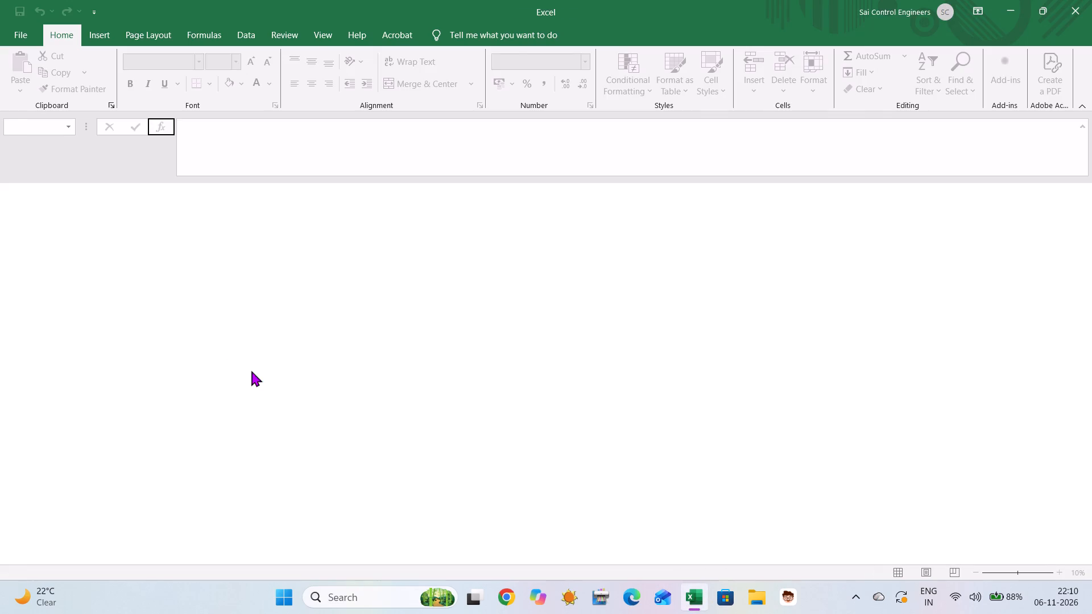
# Copy only the formatting of the amount cells D57:D60 onto order 30's cells D70:D73.
pyautogui.scroll(-1, 432, 427)
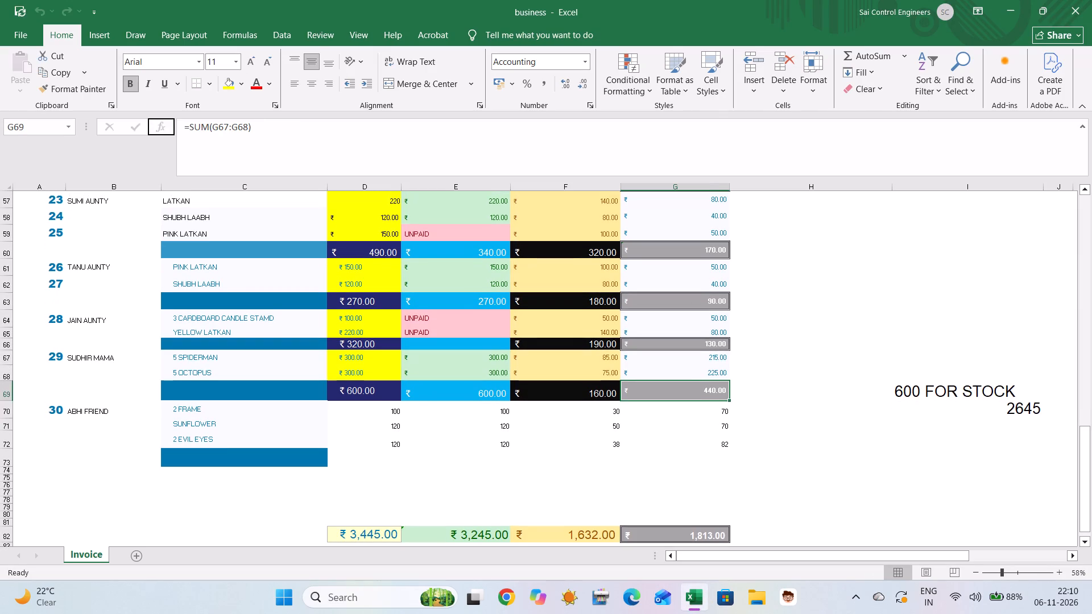
pyautogui.click(345, 409)
pyautogui.moveTo(345, 409); pyautogui.dragTo(366, 451)
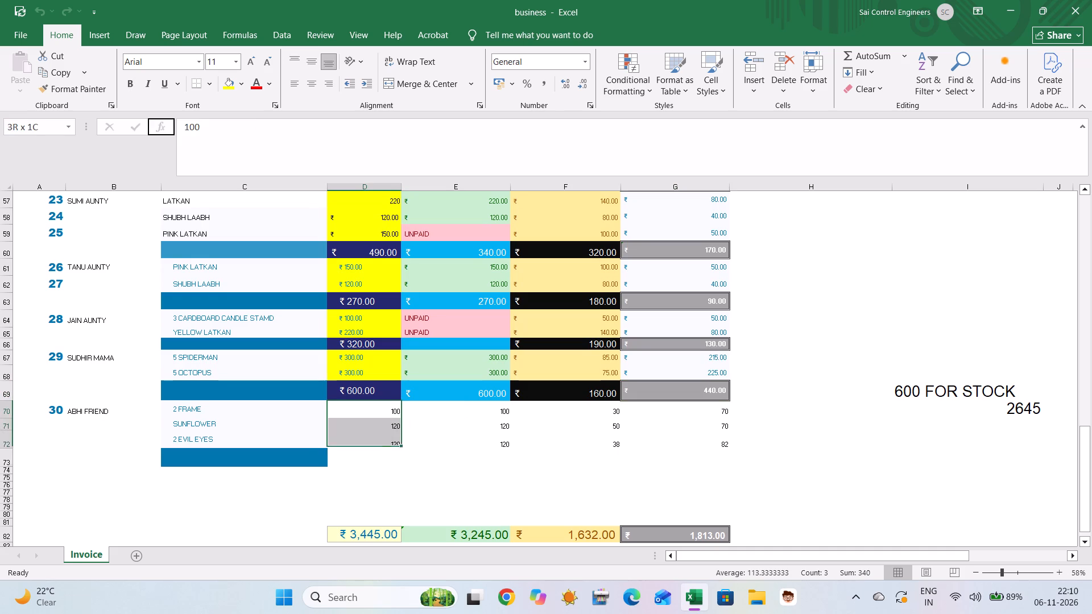
pyautogui.moveTo(366, 451); pyautogui.dragTo(365, 424)
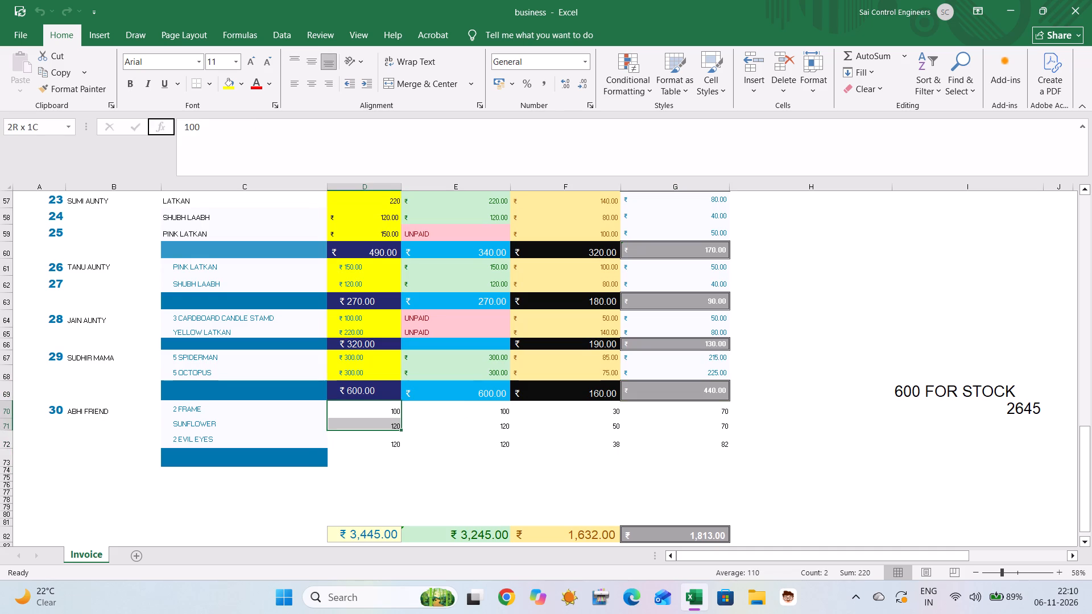
pyautogui.scroll(1, 334, 211)
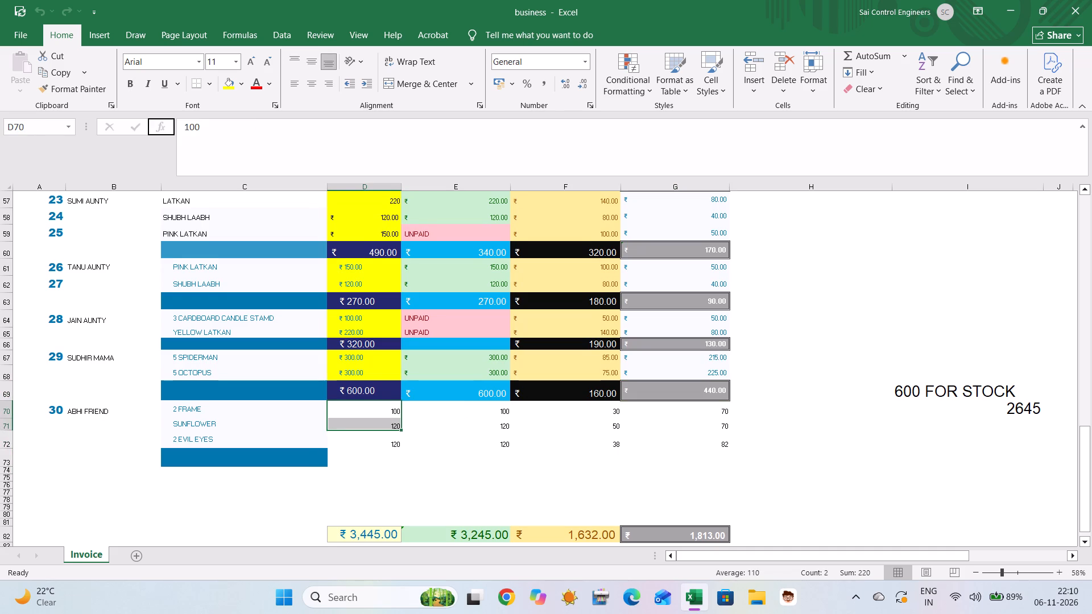
pyautogui.scroll(1, 334, 211)
pyautogui.click(334, 211)
pyautogui.moveTo(334, 211); pyautogui.dragTo(359, 269)
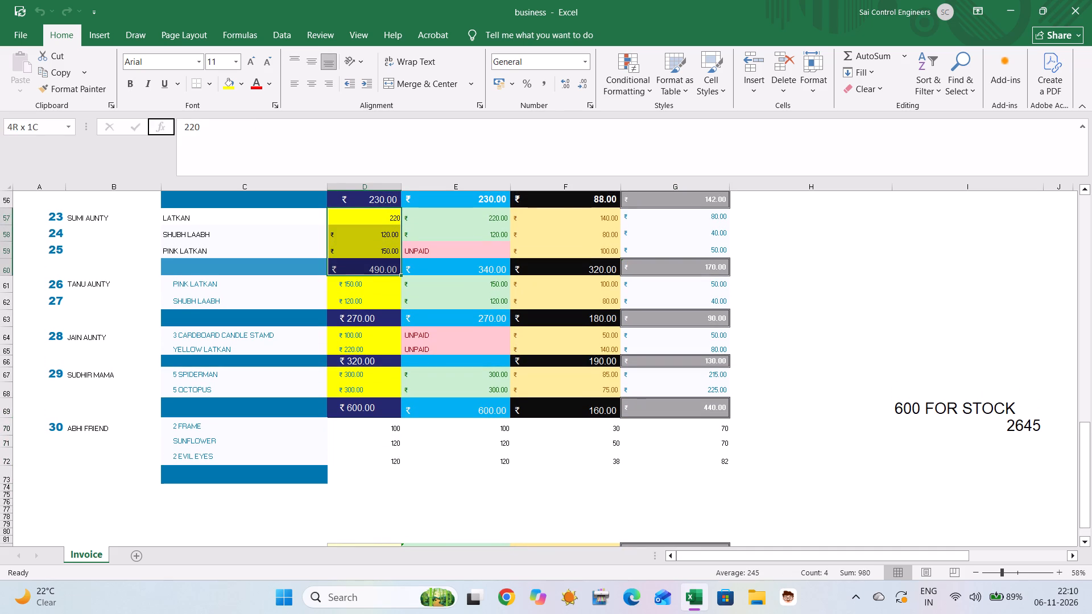
pyautogui.moveTo(359, 269); pyautogui.dragTo(360, 268)
pyautogui.rightClick(360, 268)
pyautogui.click(389, 277)
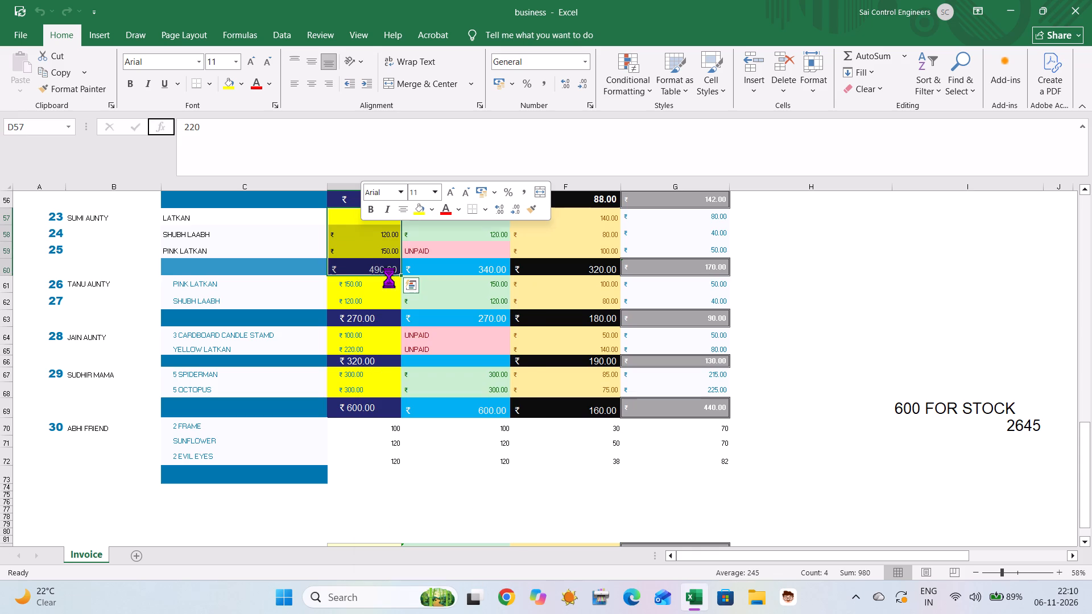
pyautogui.moveTo(338, 424); pyautogui.dragTo(355, 493)
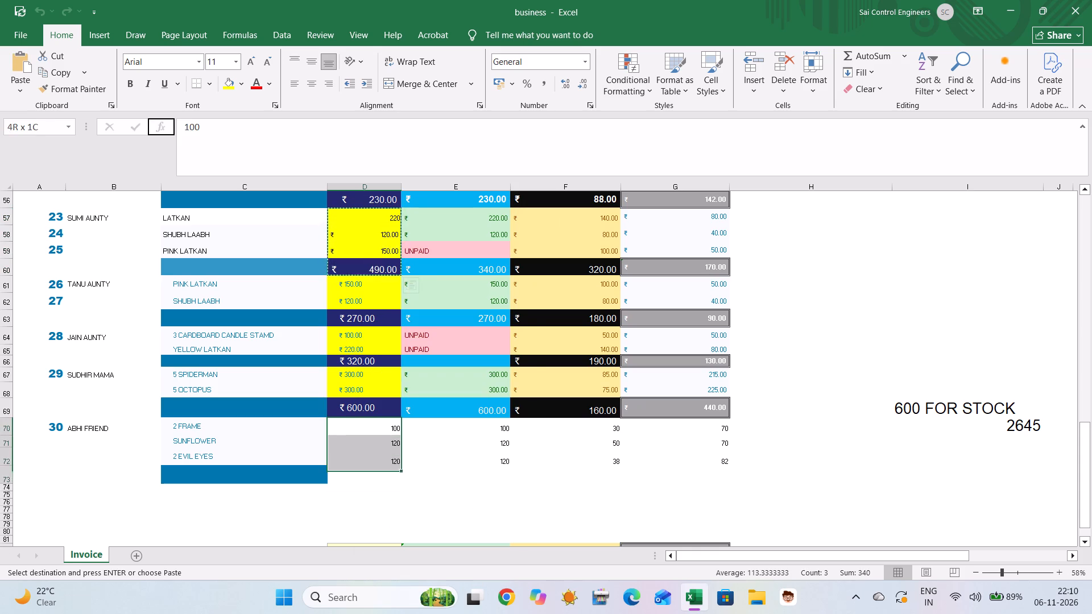
pyautogui.moveTo(355, 493); pyautogui.dragTo(356, 466)
pyautogui.rightClick(356, 466)
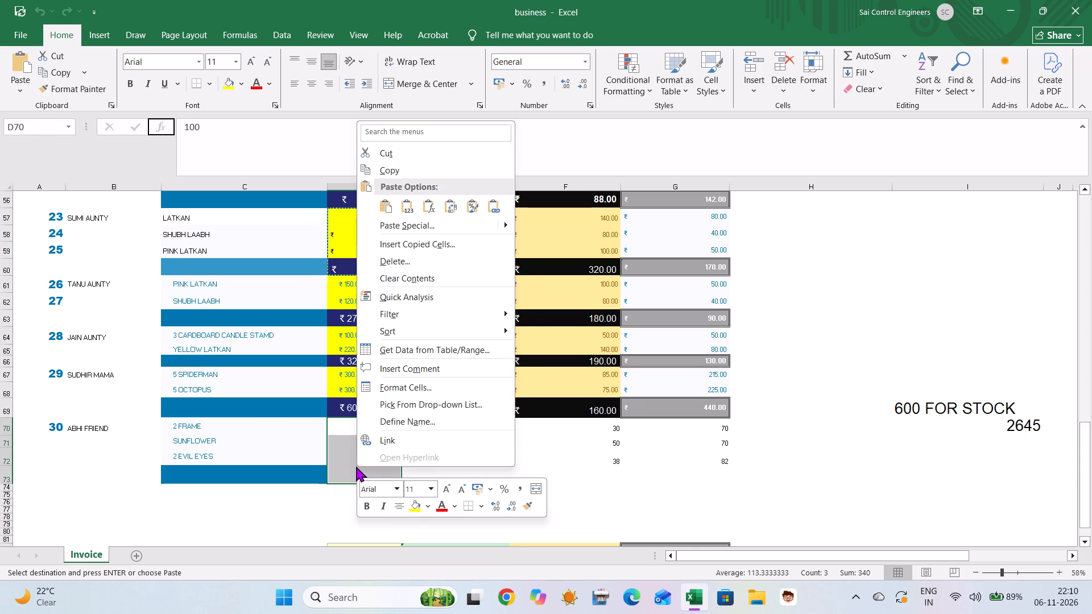
pyautogui.click(424, 226)
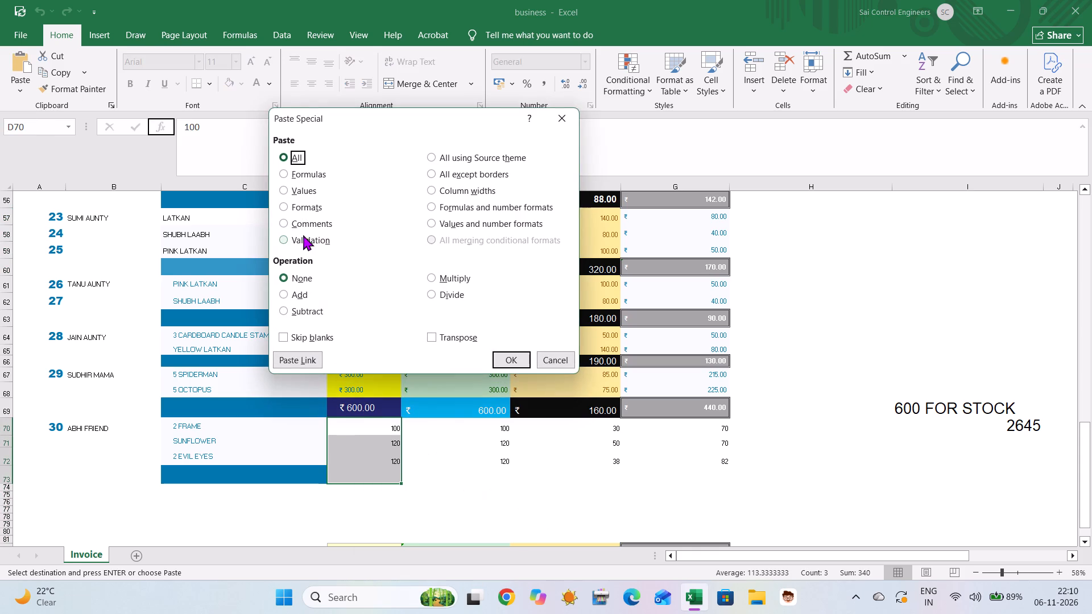
pyautogui.click(286, 202)
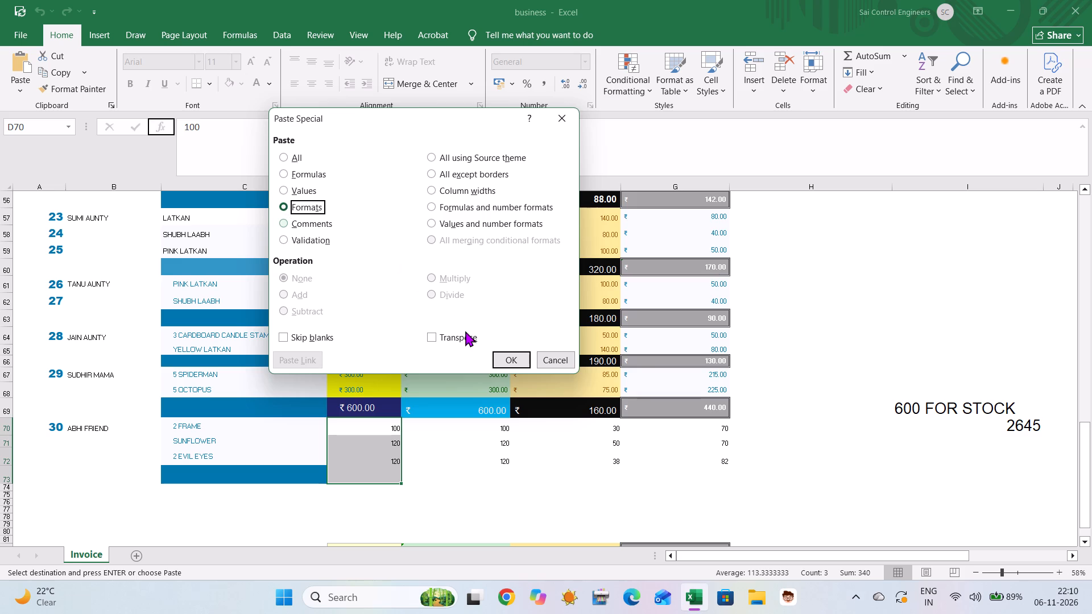
pyautogui.click(500, 355)
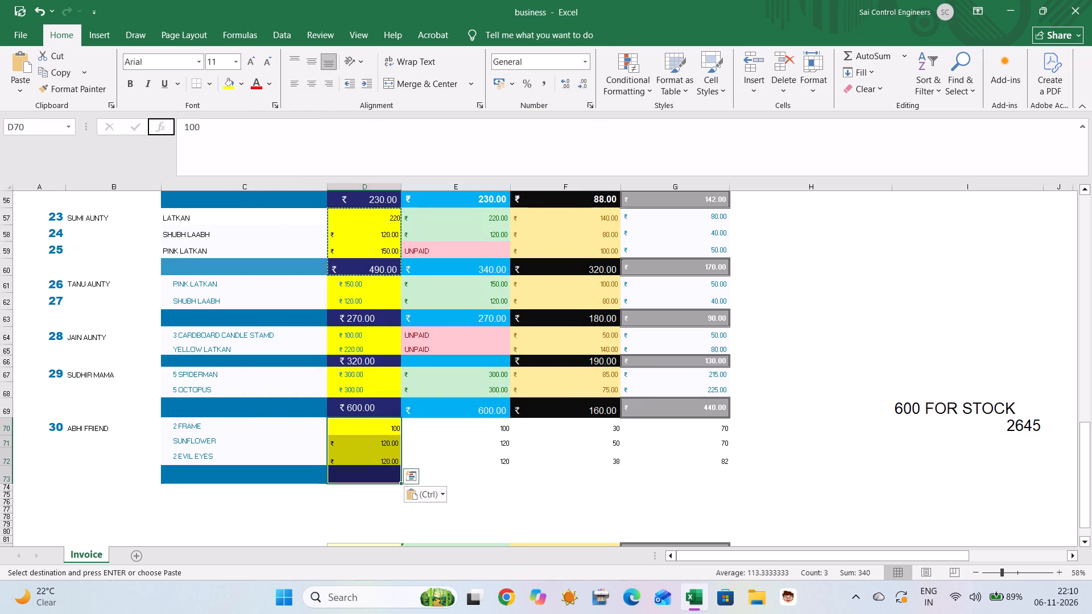
# Total order 30's amounts from D70:D72 in D73 using AutoSum.
pyautogui.click(445, 467)
pyautogui.moveTo(358, 421); pyautogui.dragTo(363, 434)
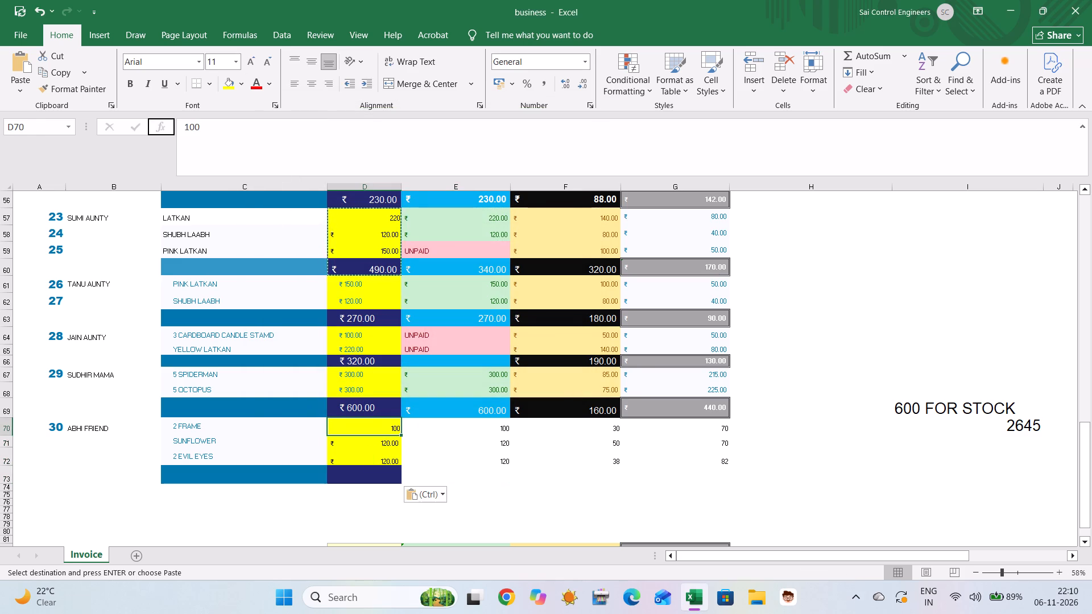
pyautogui.moveTo(363, 434); pyautogui.dragTo(377, 475)
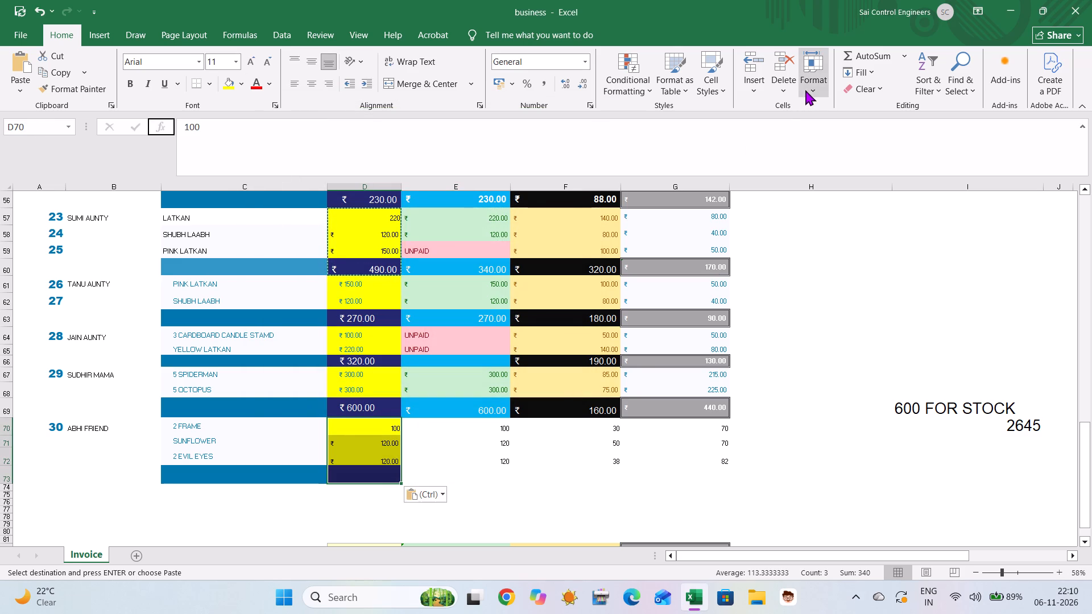
pyautogui.click(856, 51)
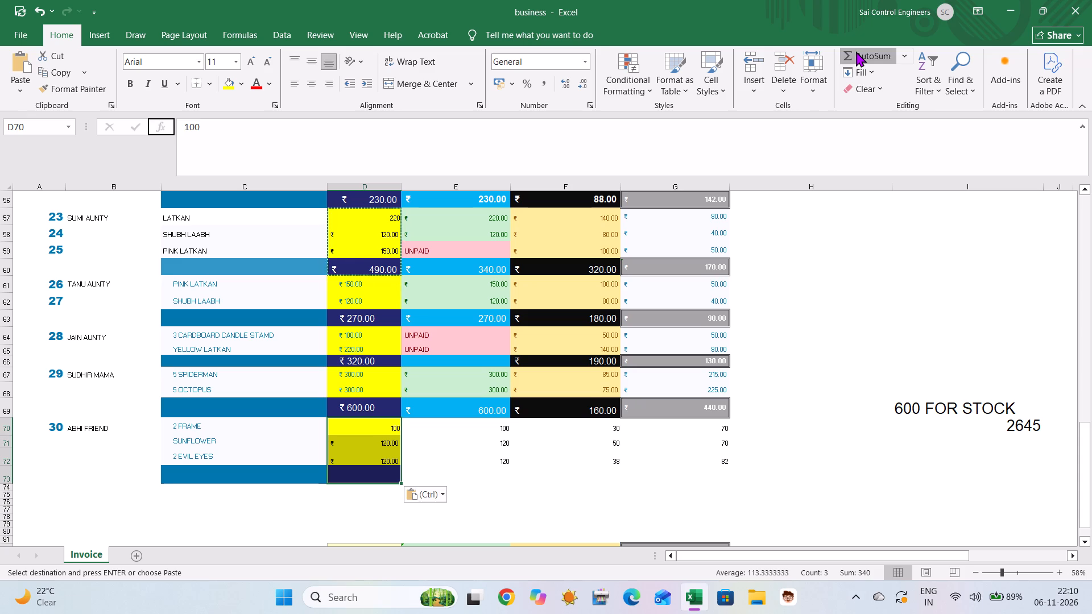
# Copy only the formatting of the green payment cells and blue total in E53:E56 onto order 30's cells E70:E73.
pyautogui.click(582, 483)
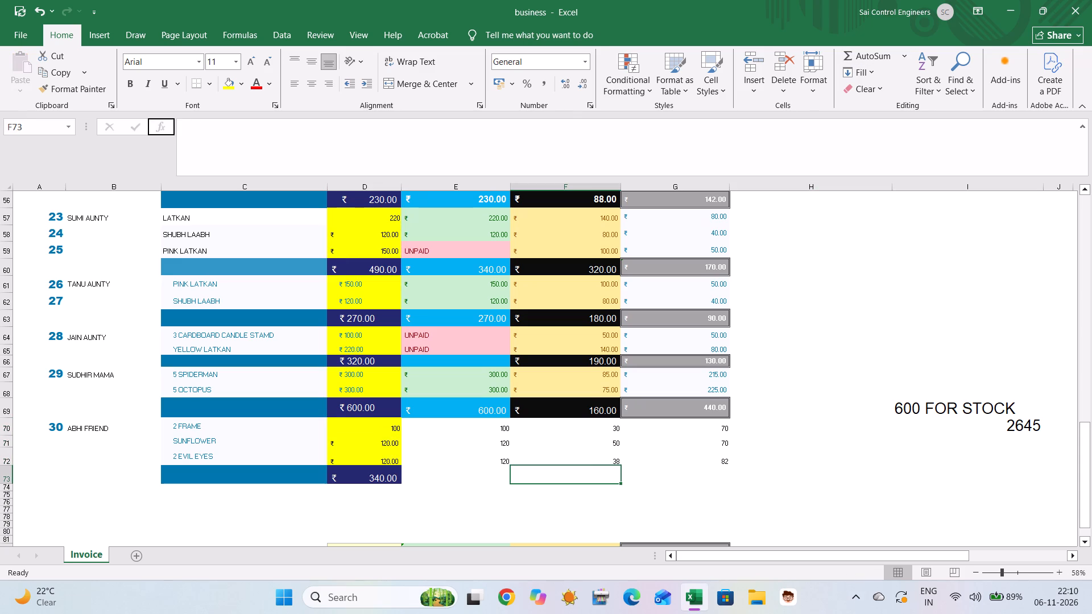
pyautogui.scroll(1, 454, 326)
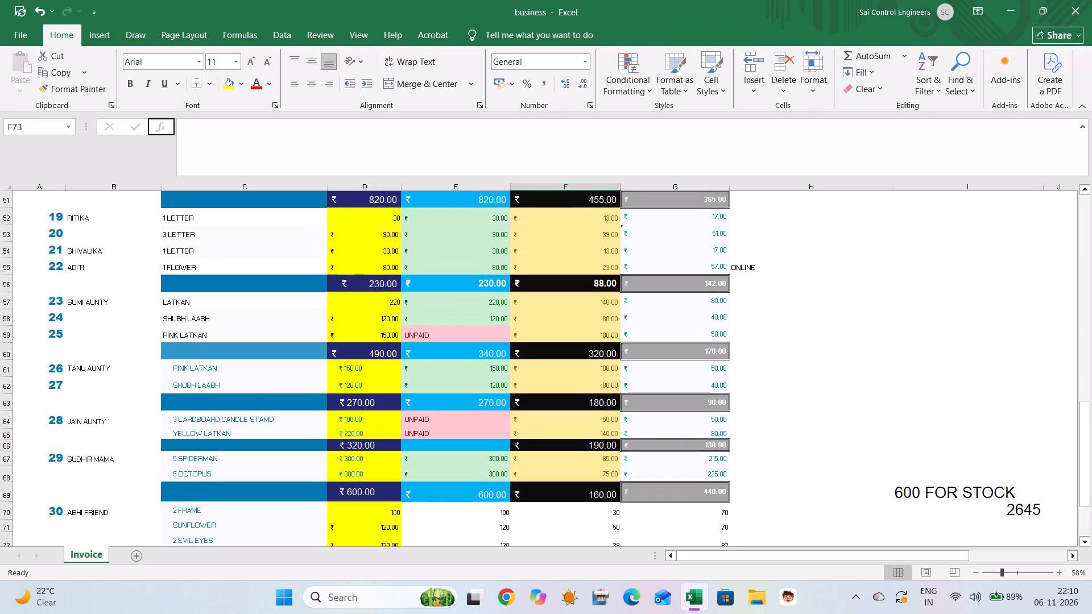
pyautogui.moveTo(425, 235); pyautogui.dragTo(439, 275)
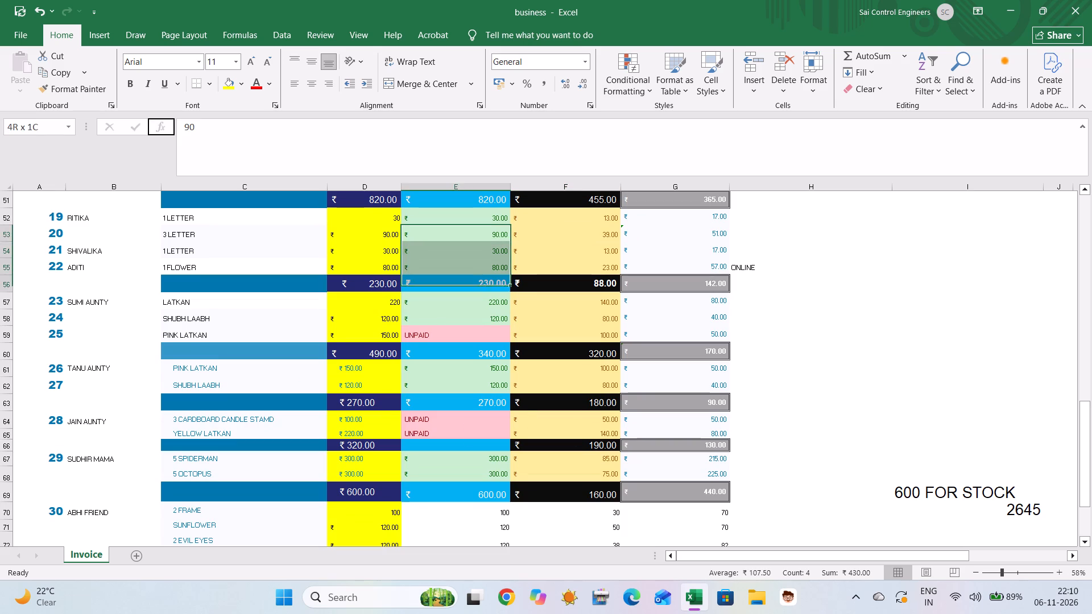
pyautogui.moveTo(439, 275); pyautogui.dragTo(440, 279)
pyautogui.rightClick(440, 279)
pyautogui.click(479, 277)
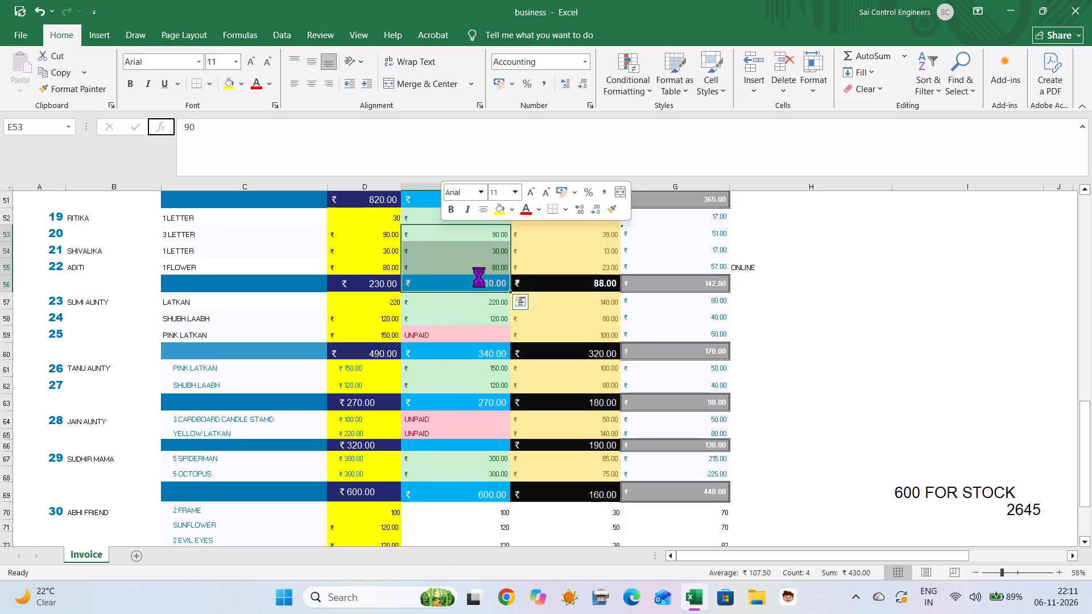
pyautogui.scroll(-4, 479, 277)
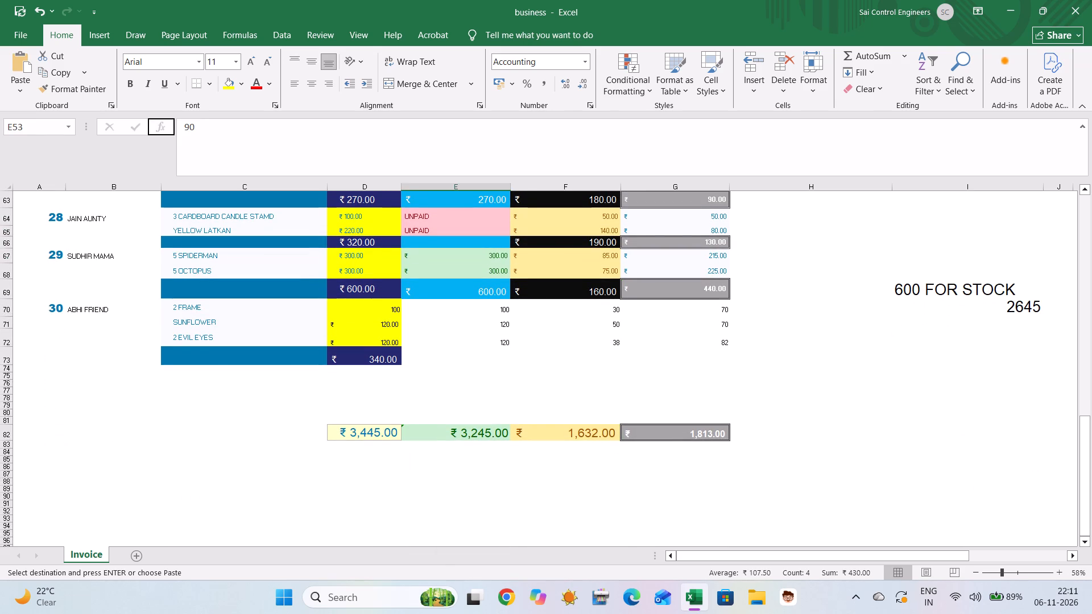
pyautogui.moveTo(433, 309); pyautogui.dragTo(444, 348)
pyautogui.rightClick(444, 348)
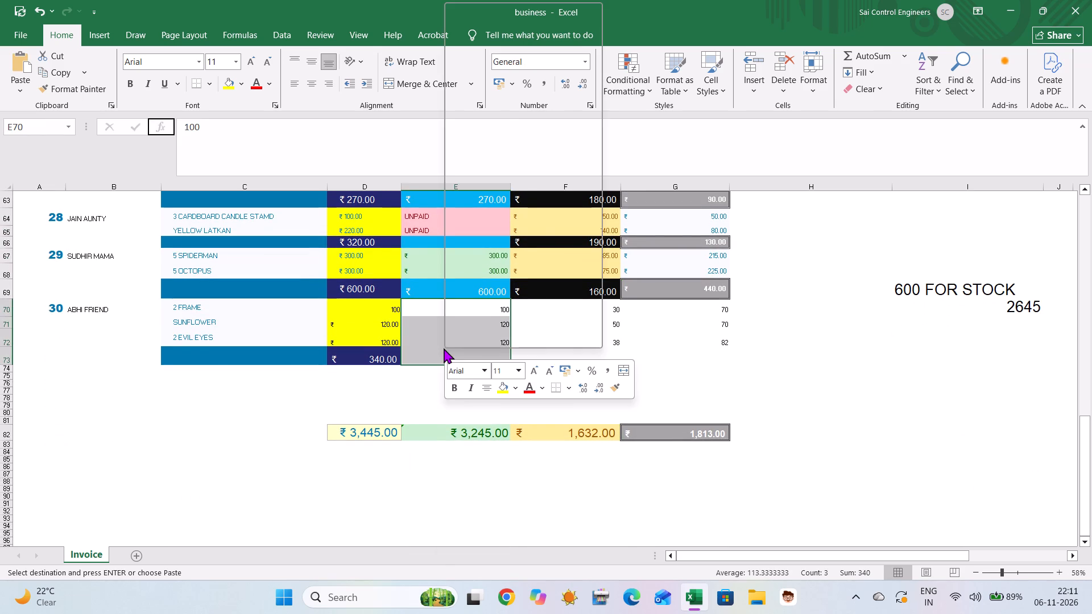
pyautogui.click(509, 103)
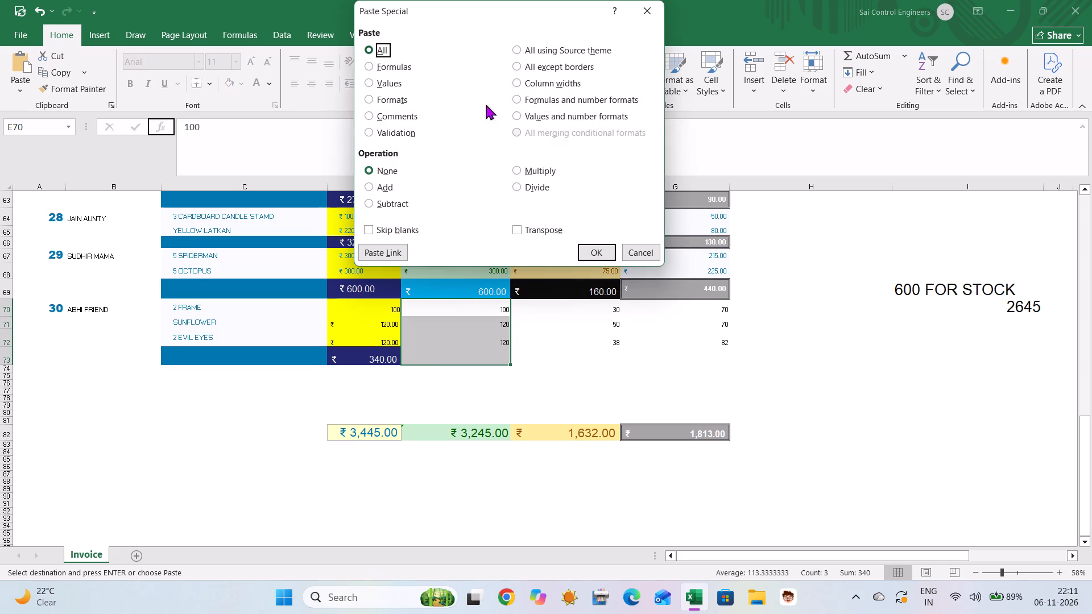
pyautogui.click(374, 94)
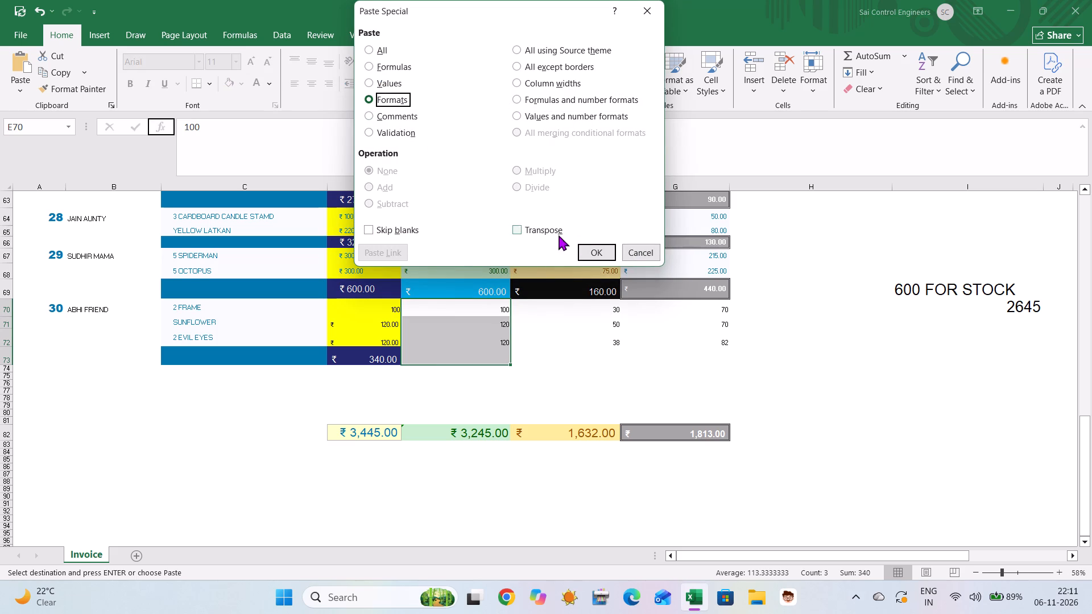
pyautogui.click(597, 254)
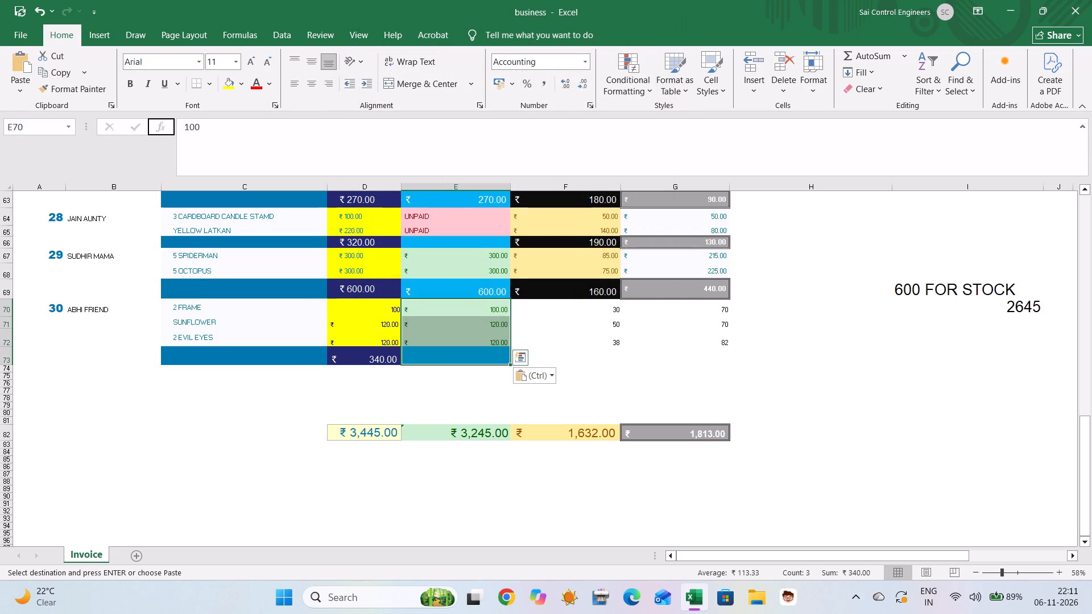
# Total order 30's payments from E70:E72 in E73 using AutoSum.
pyautogui.click(463, 359)
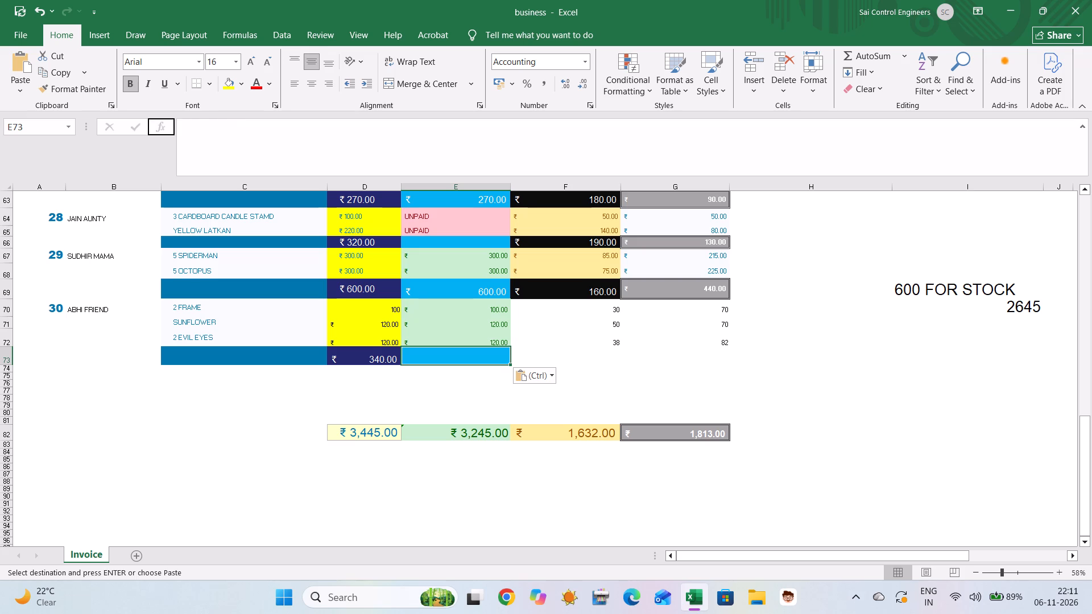
pyautogui.moveTo(458, 306); pyautogui.dragTo(471, 352)
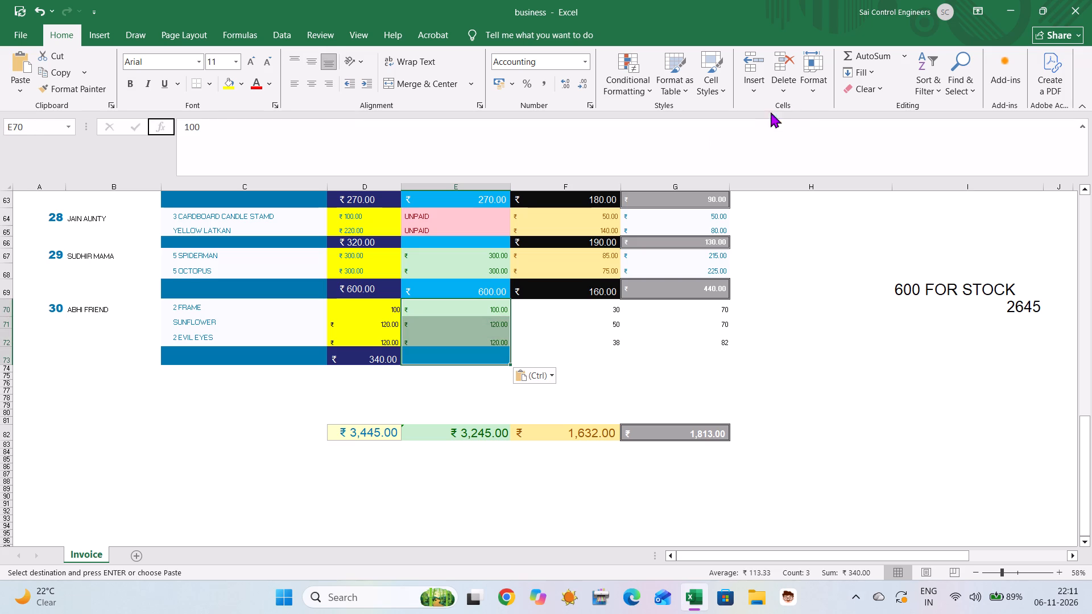
pyautogui.click(866, 53)
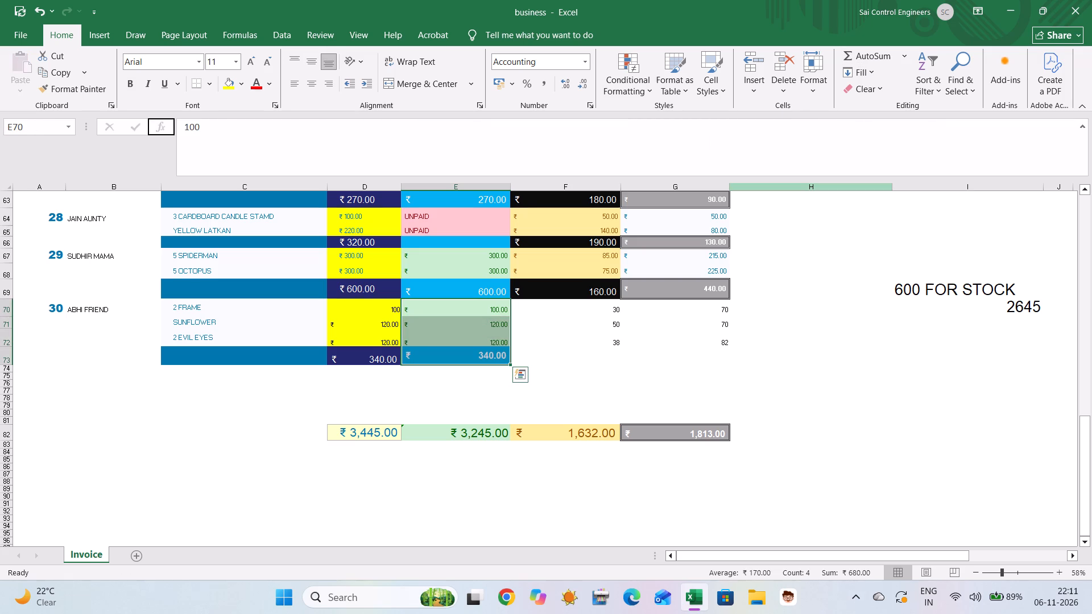
# Copy only the formatting of the cost cells F57:F60 onto order 30's cells F70:F73.
pyautogui.scroll(2, 678, 352)
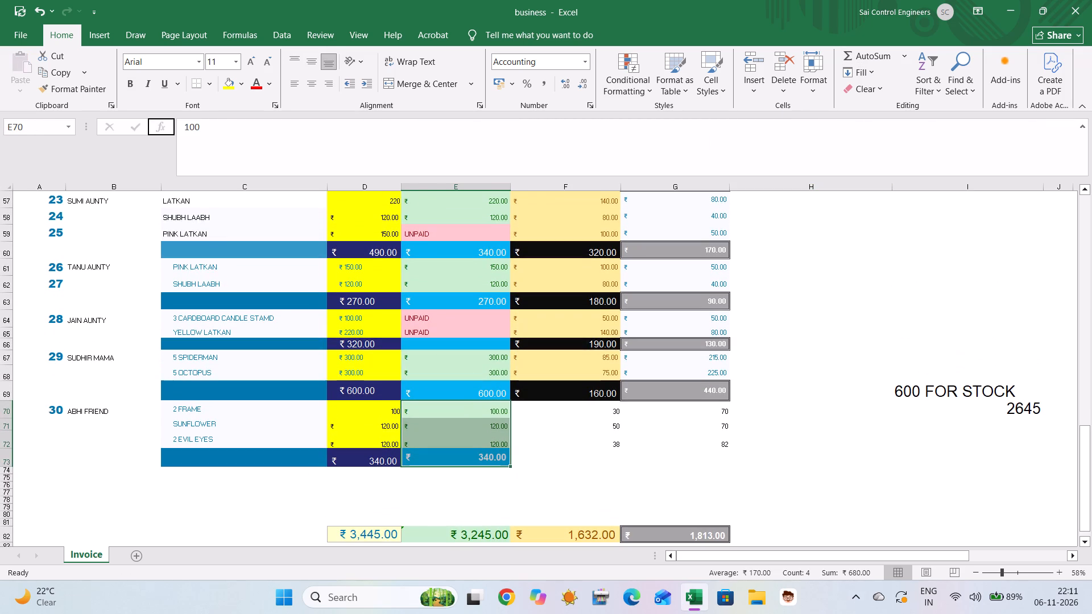
pyautogui.moveTo(549, 206); pyautogui.dragTo(557, 231)
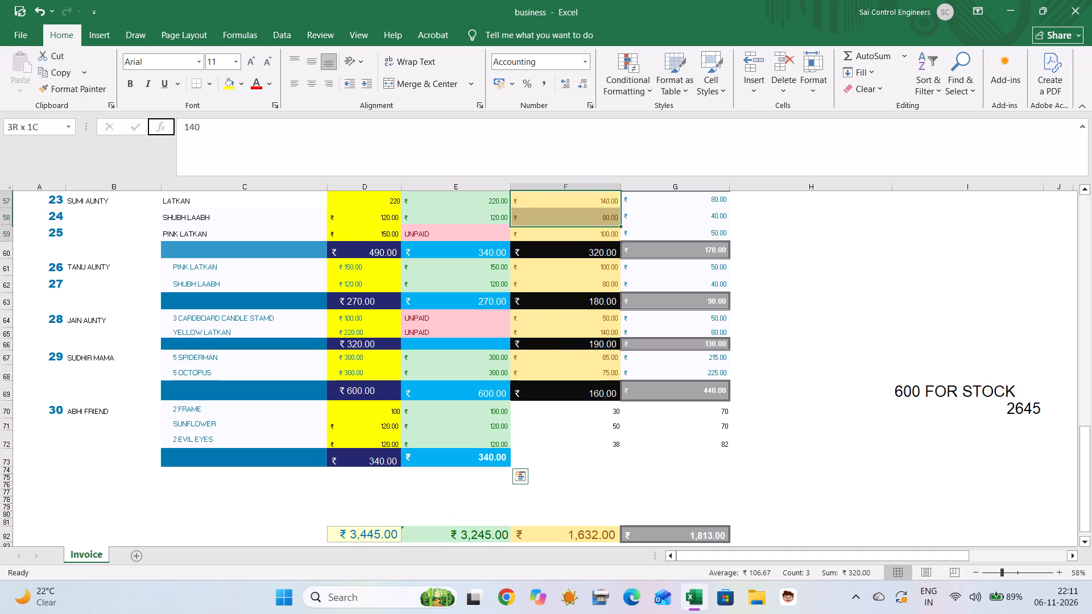
pyautogui.moveTo(557, 231); pyautogui.dragTo(562, 248)
pyautogui.rightClick(562, 248)
pyautogui.click(598, 285)
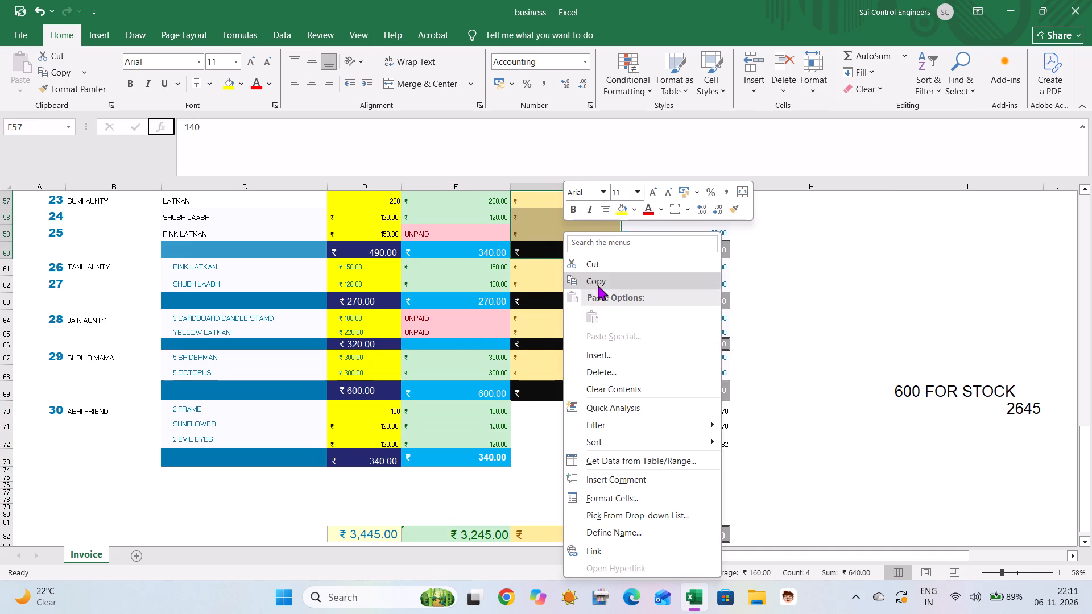
pyautogui.moveTo(528, 406); pyautogui.dragTo(535, 429)
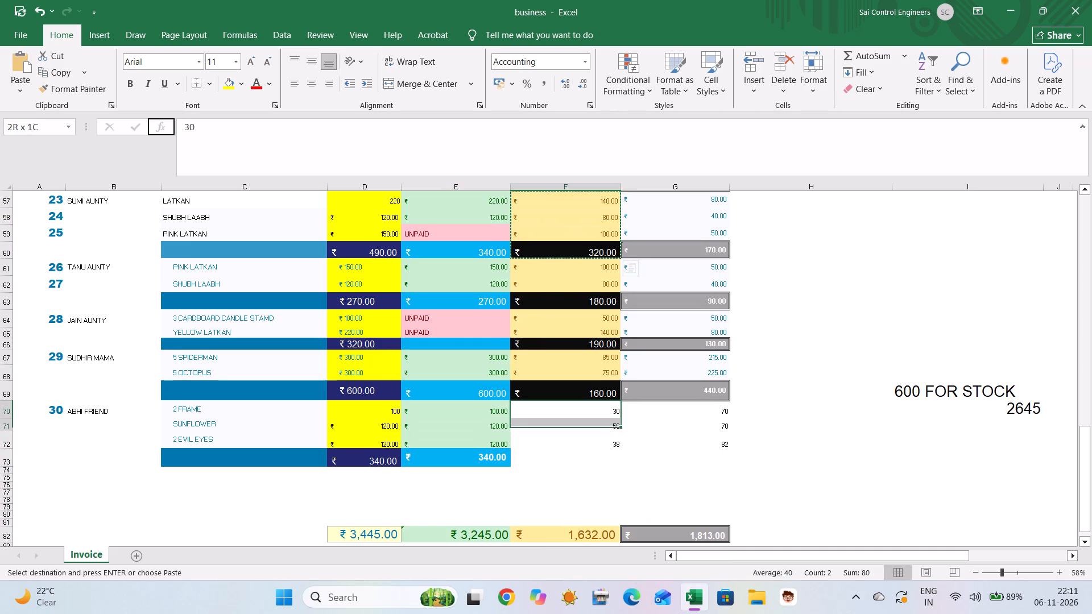
pyautogui.moveTo(535, 429); pyautogui.dragTo(544, 456)
pyautogui.rightClick(544, 456)
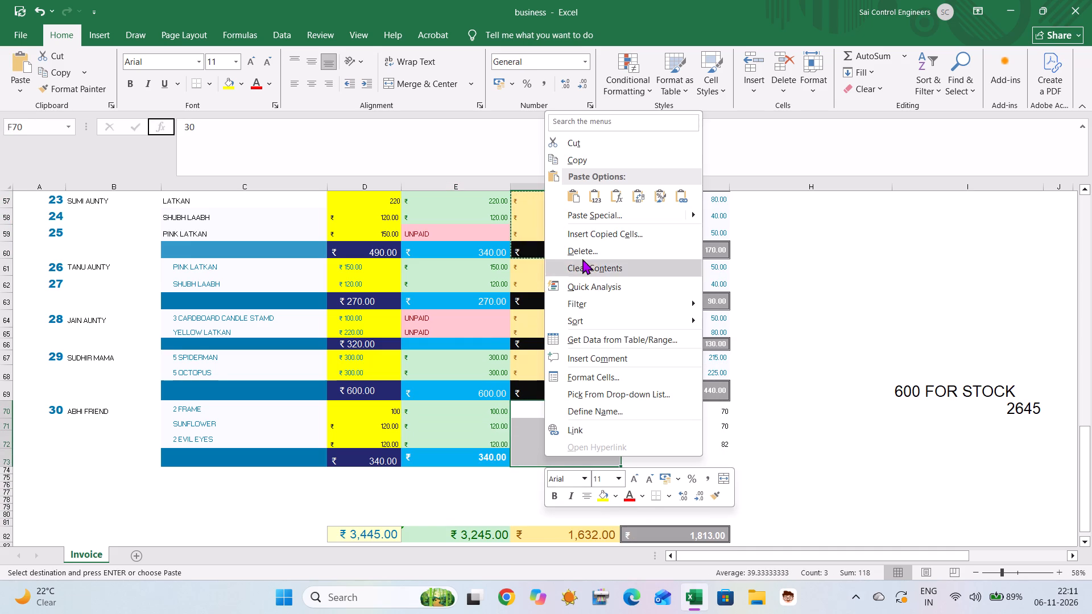
pyautogui.click(597, 214)
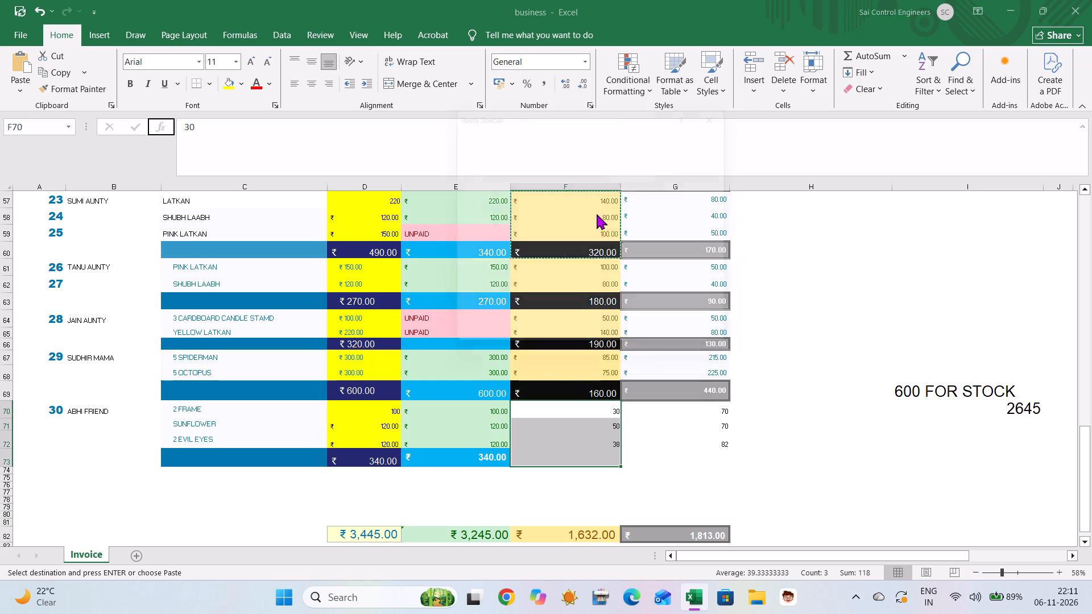
pyautogui.click(469, 188)
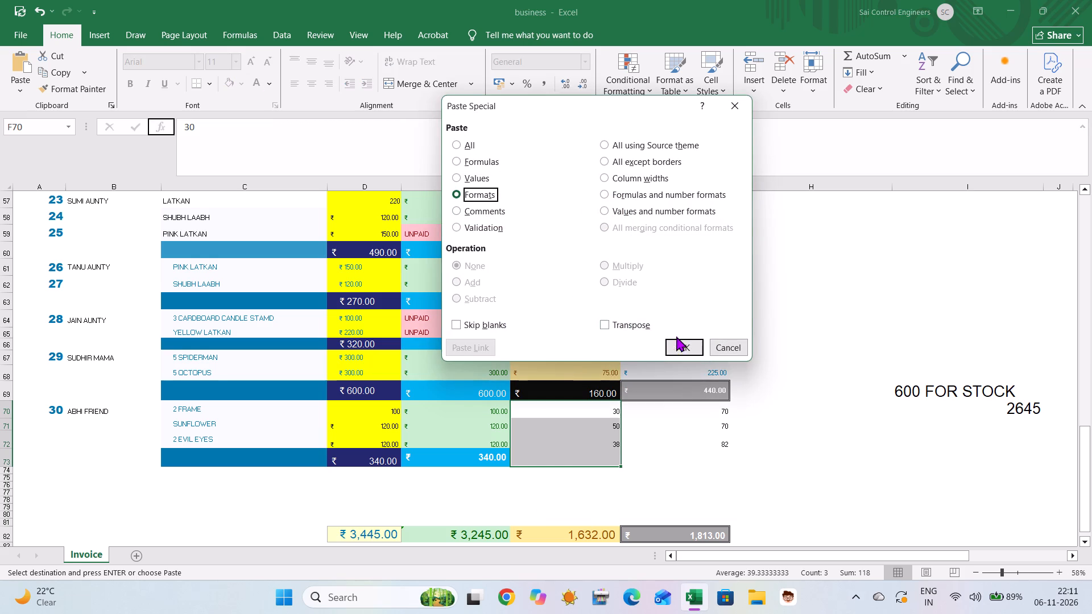
pyautogui.click(688, 343)
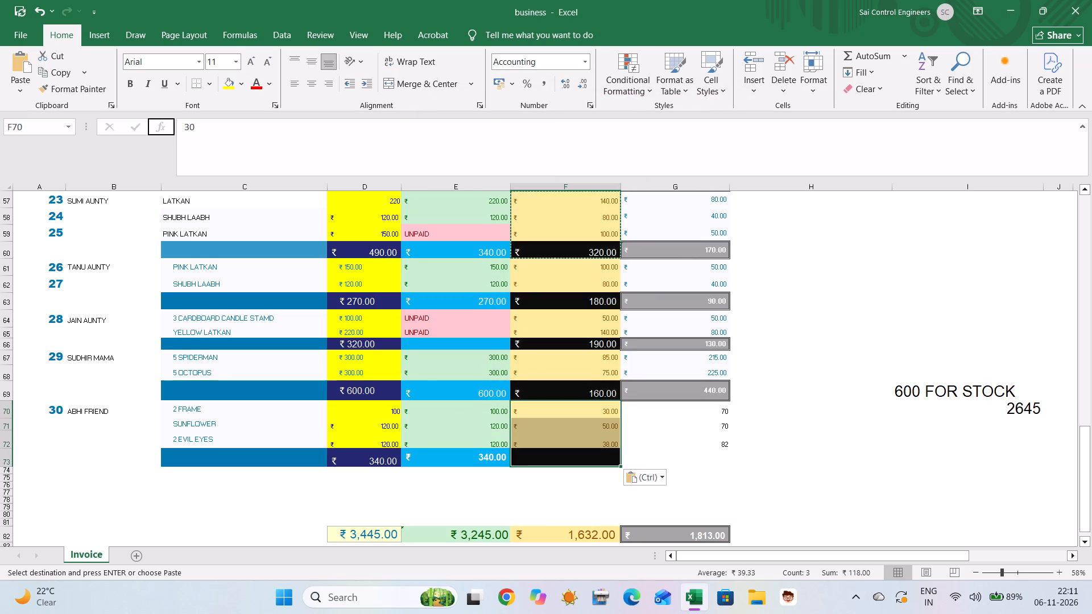
# Copy only the formatting of the profit cells and grey total in G57:G60 onto order 30's cells G70:G73.
pyautogui.moveTo(646, 202); pyautogui.dragTo(667, 255)
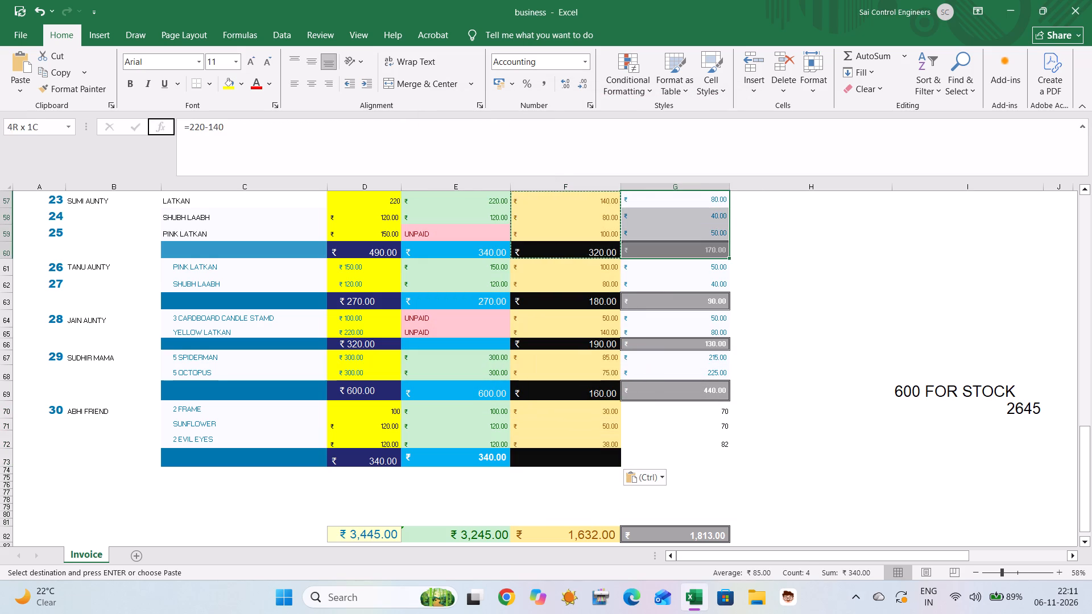
pyautogui.moveTo(667, 255); pyautogui.dragTo(667, 254)
pyautogui.rightClick(667, 254)
pyautogui.click(713, 281)
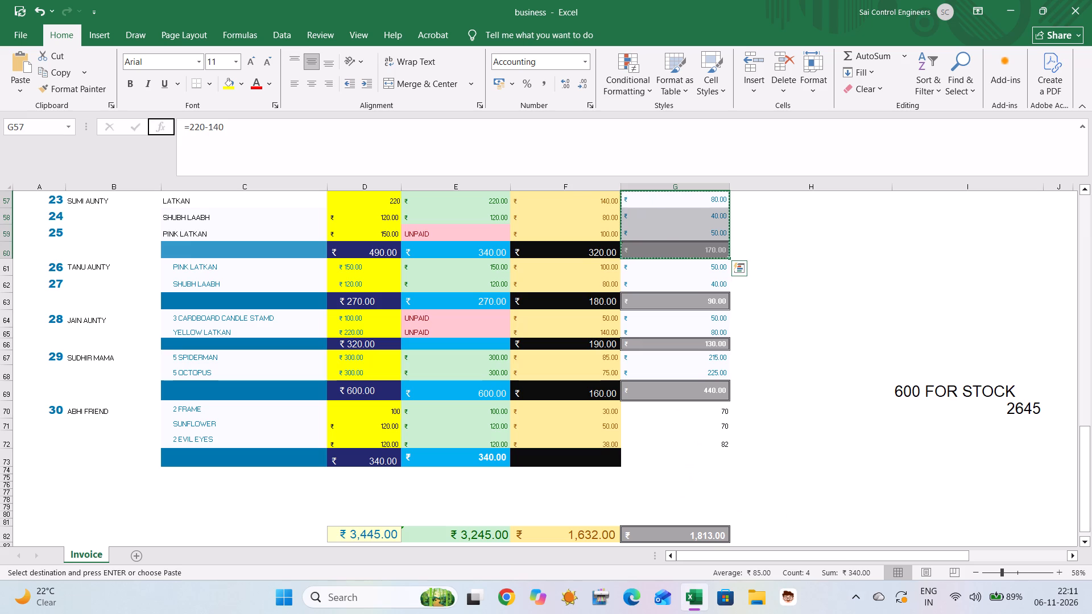
pyautogui.moveTo(634, 409); pyautogui.dragTo(655, 460)
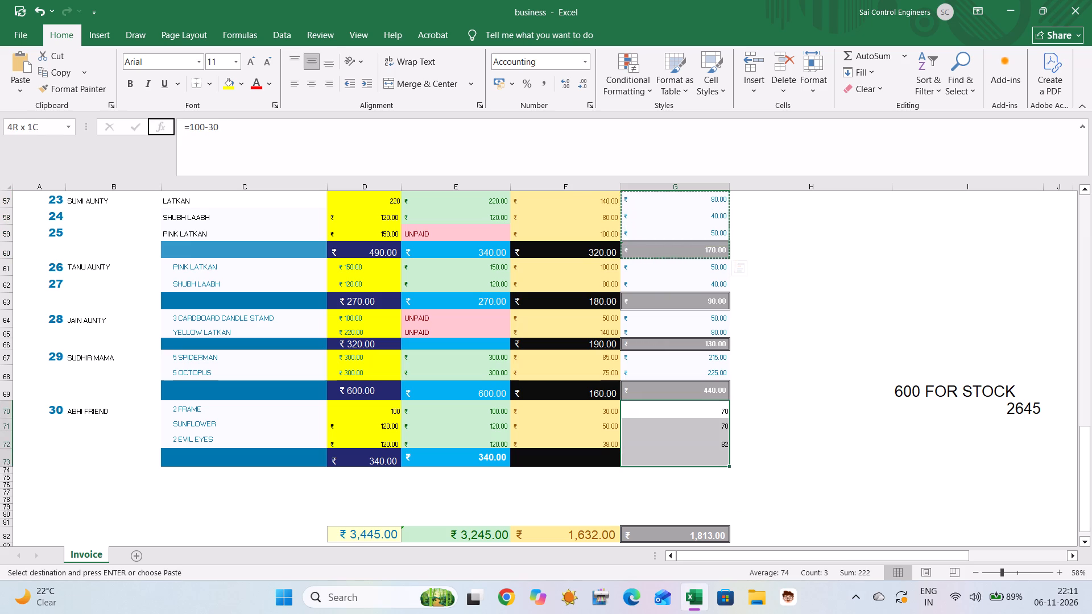
pyautogui.moveTo(655, 460); pyautogui.dragTo(656, 459)
pyautogui.rightClick(656, 459)
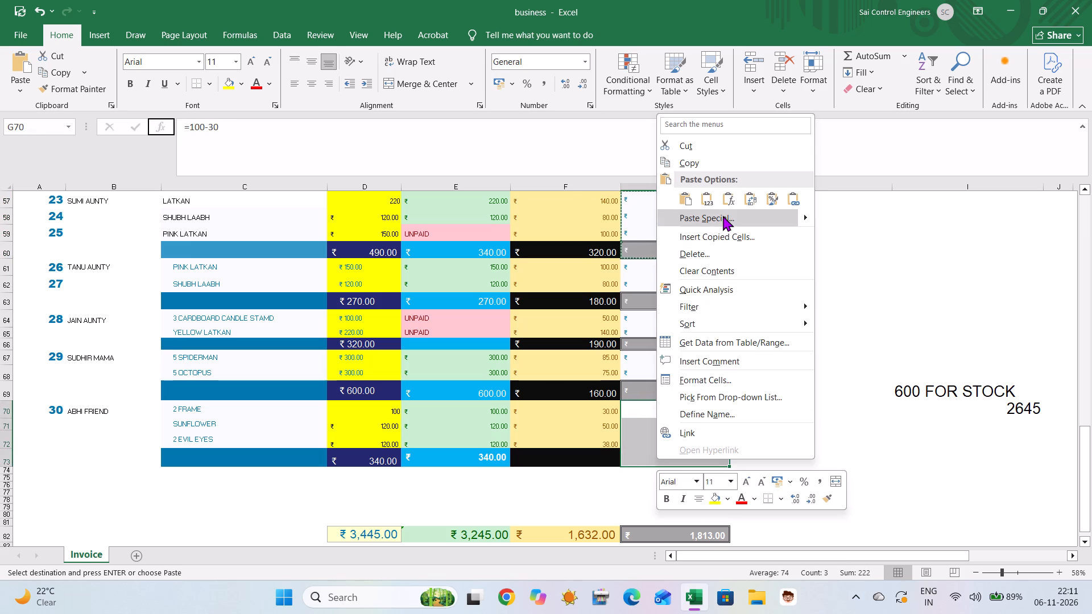
pyautogui.click(723, 215)
pyautogui.click(582, 192)
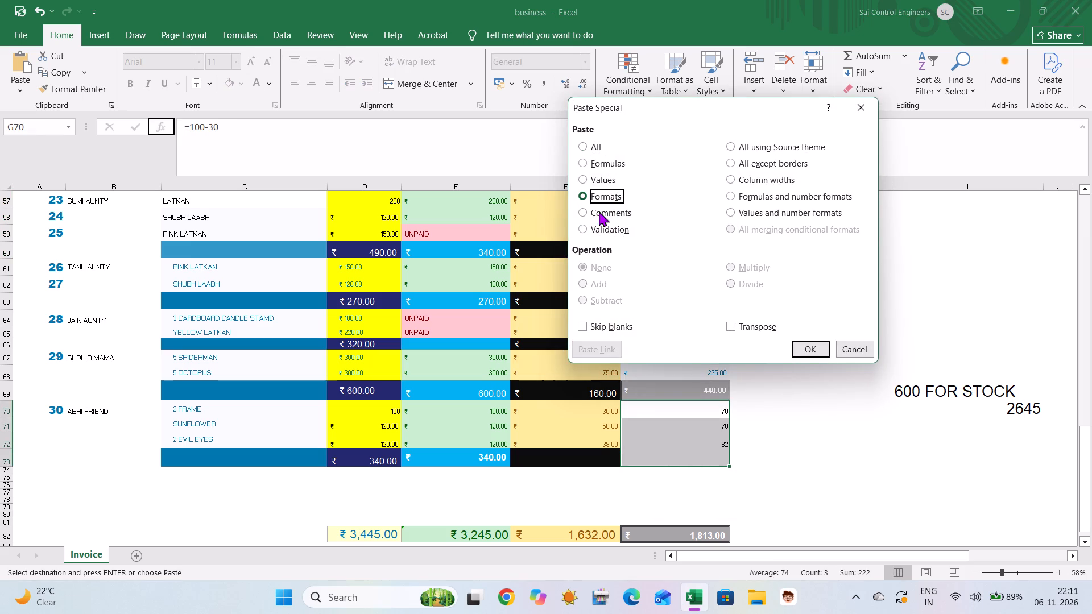
pyautogui.click(806, 345)
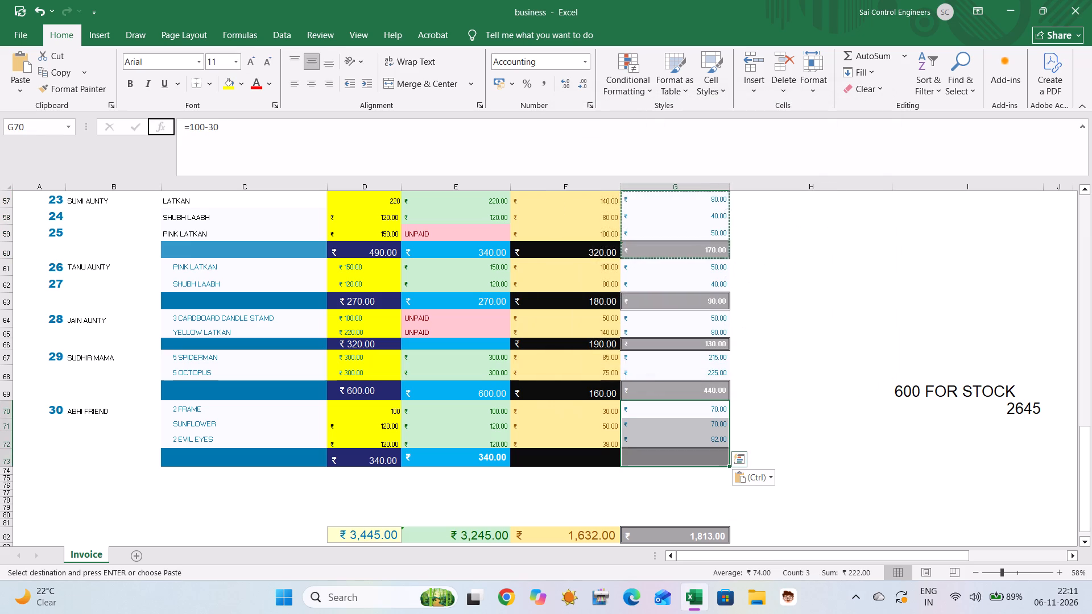
pyautogui.click(811, 443)
# Total order 30's costs from F70:F72 in F73 using AutoSum.
pyautogui.moveTo(584, 412); pyautogui.dragTo(594, 452)
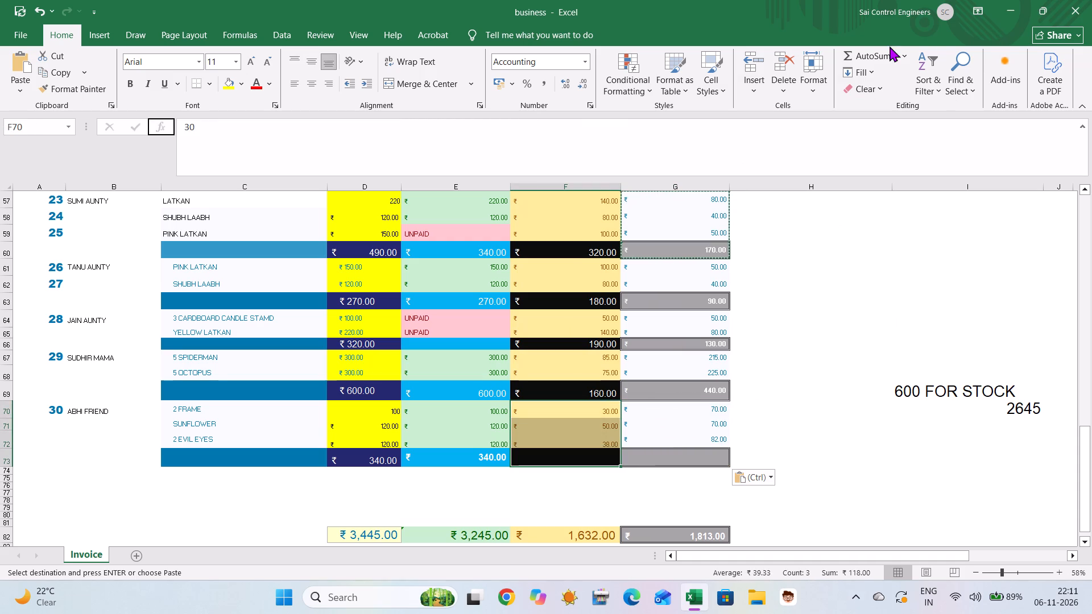
pyautogui.click(875, 60)
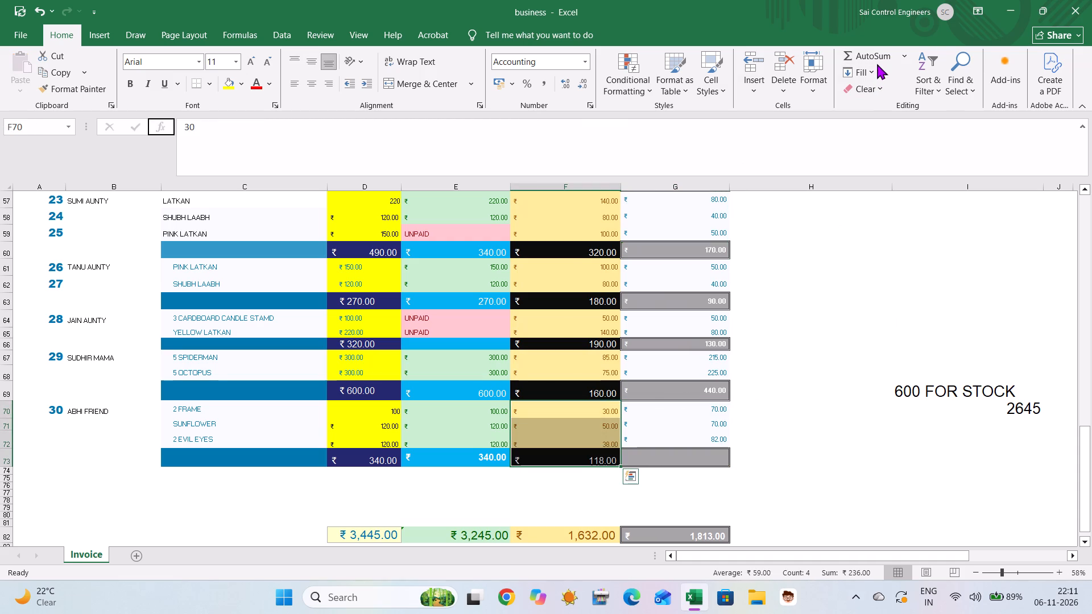
# Total order 30's profits from G70:G72 in G73 using AutoSum.
pyautogui.moveTo(656, 412); pyautogui.dragTo(665, 463)
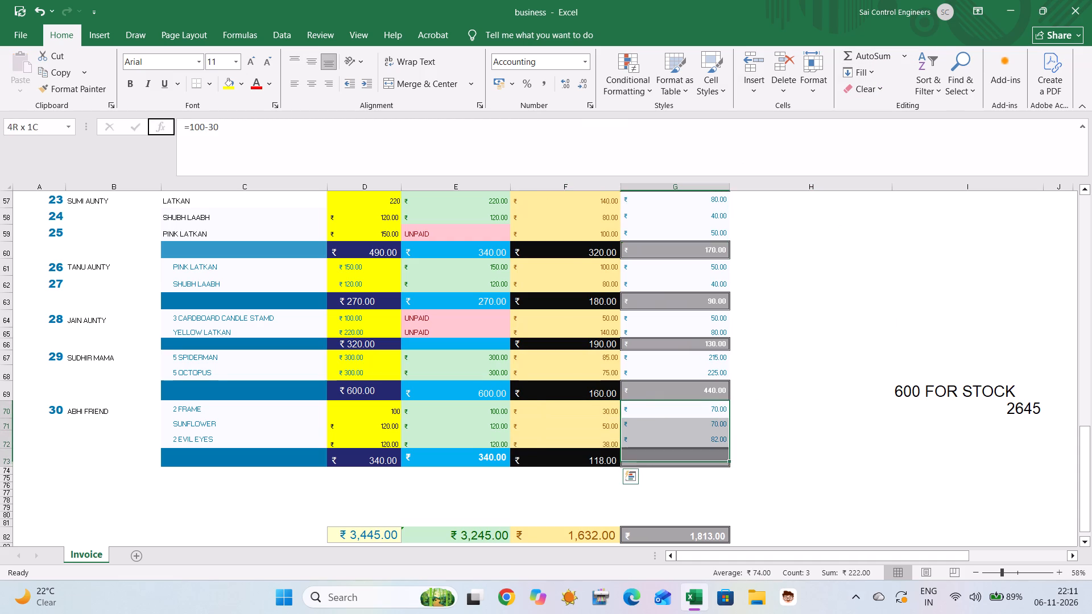
pyautogui.moveTo(665, 463); pyautogui.dragTo(670, 463)
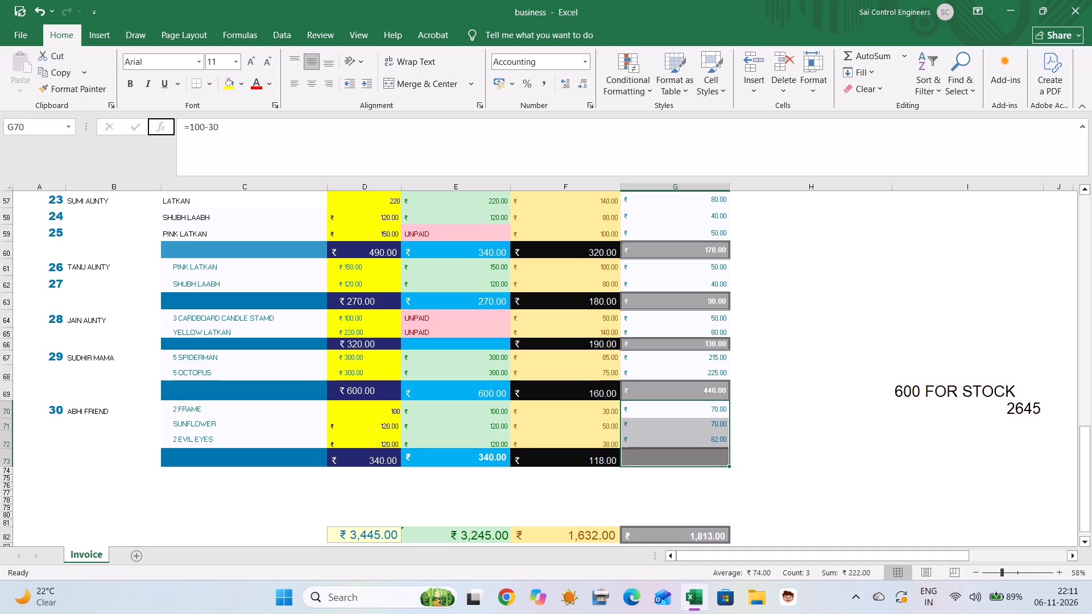
pyautogui.click(882, 51)
pyautogui.click(876, 421)
# Add order 30's amount total D73 to the SUM formula of the grand total in D82.
pyautogui.scroll(-1, 876, 421)
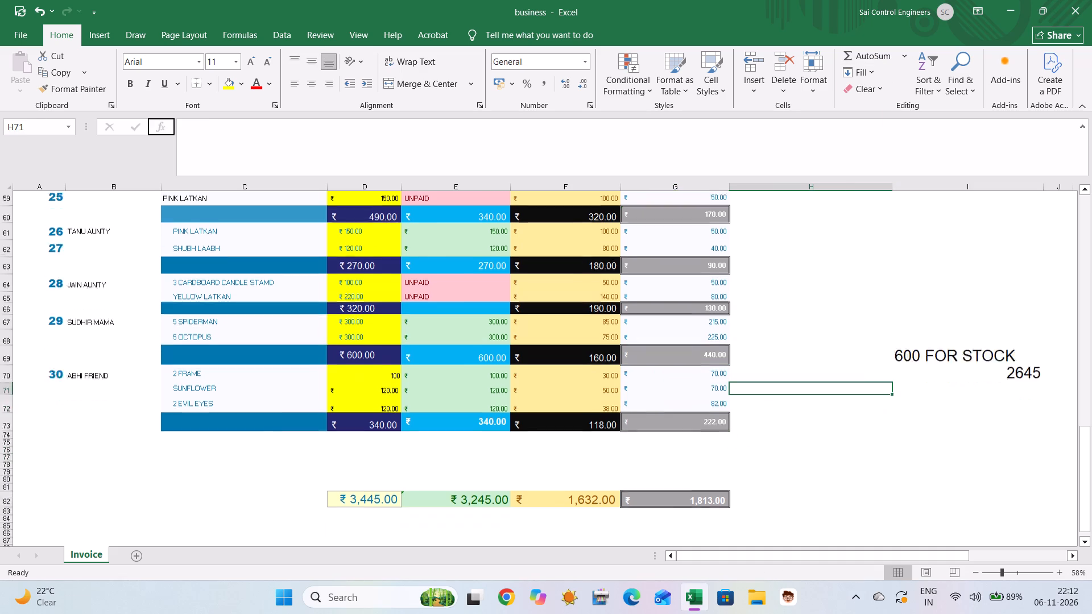
pyautogui.scroll(-1, 876, 421)
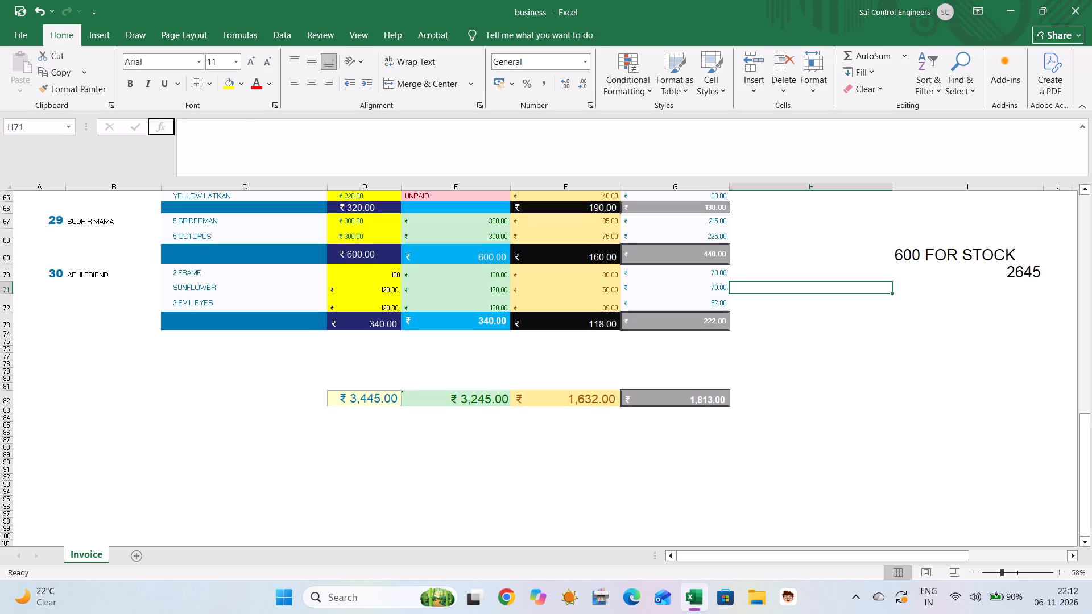
pyautogui.click(366, 321)
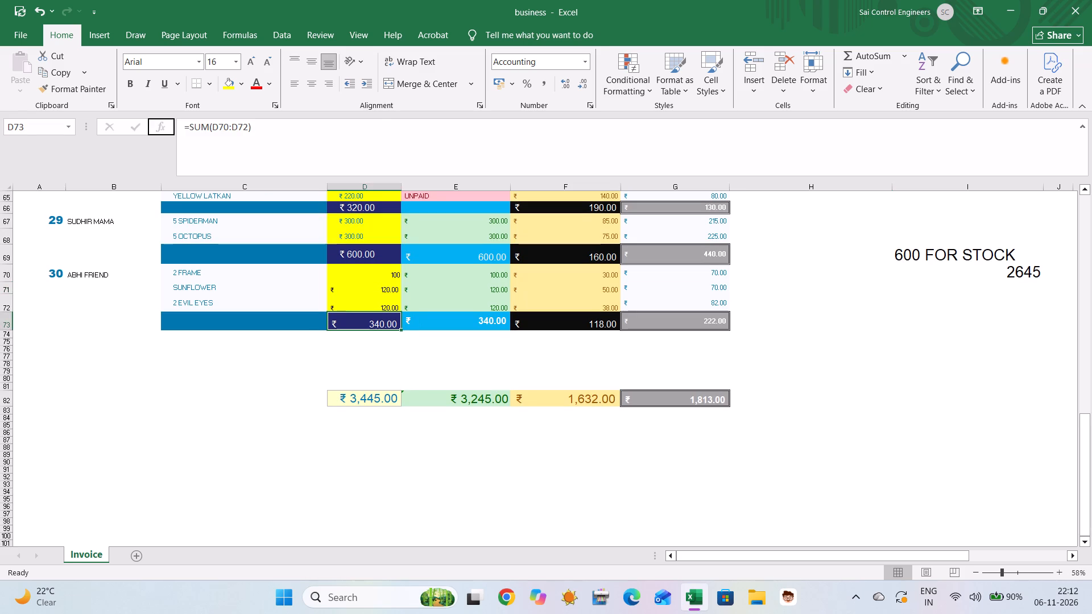
pyautogui.click(365, 404)
pyautogui.click(397, 131)
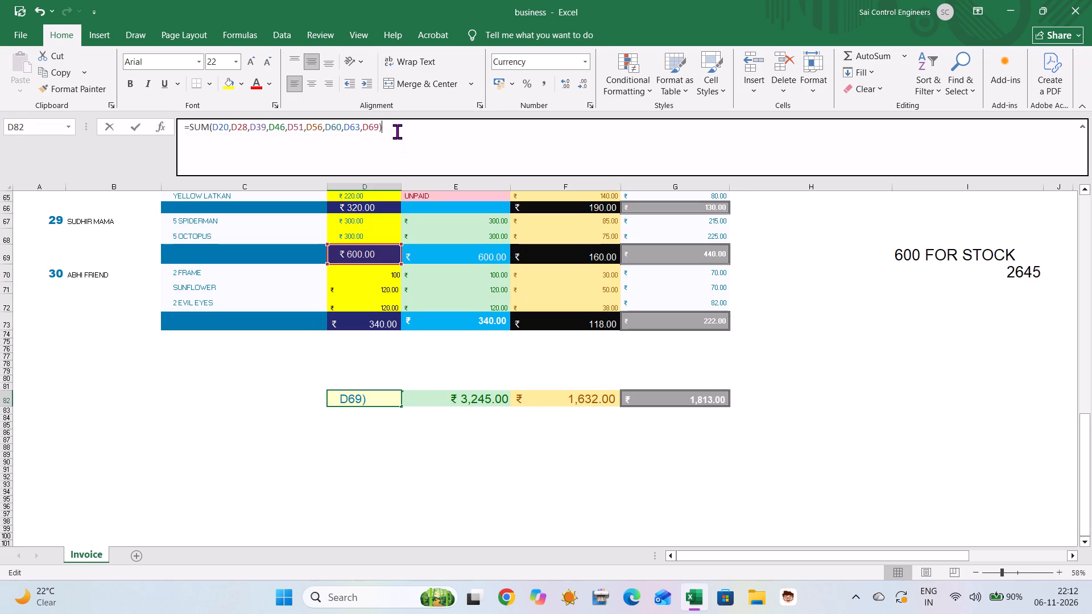
pyautogui.press('BackSpace')
pyautogui.press(',')
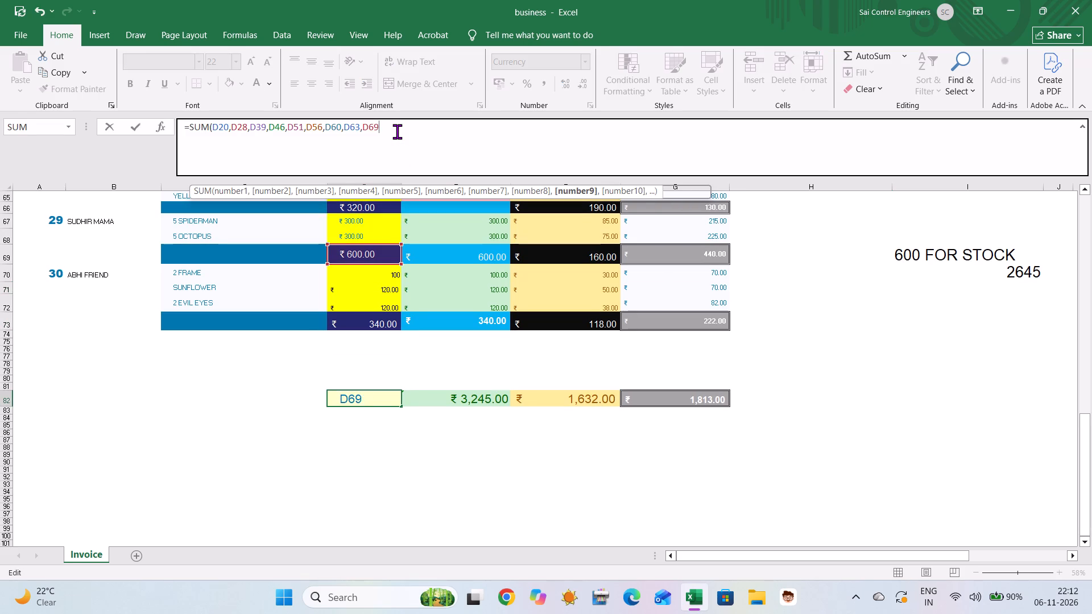
pyautogui.press('d')
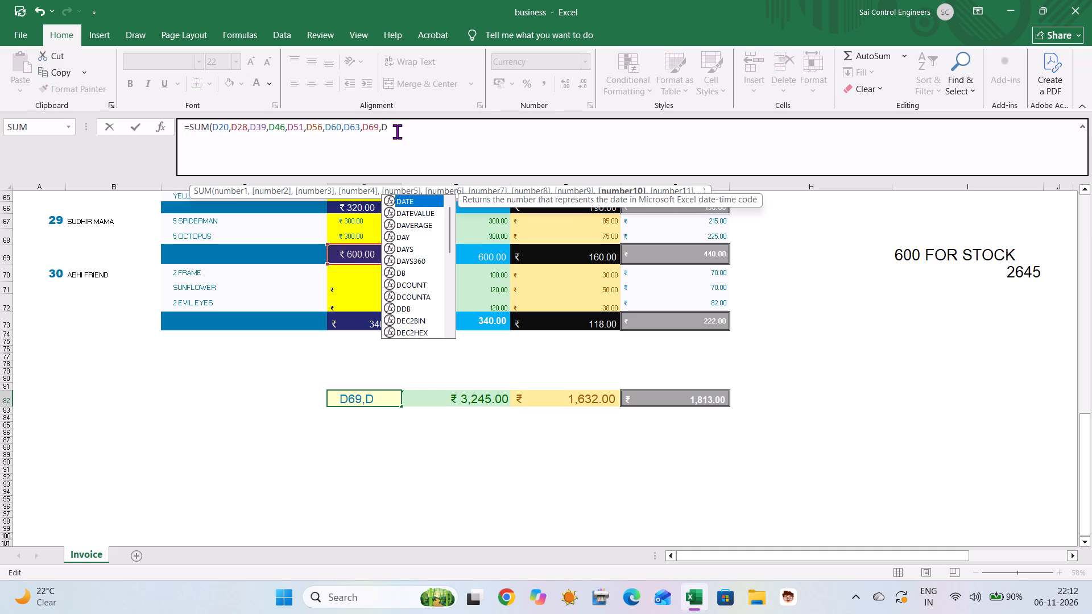
pyautogui.write('73')
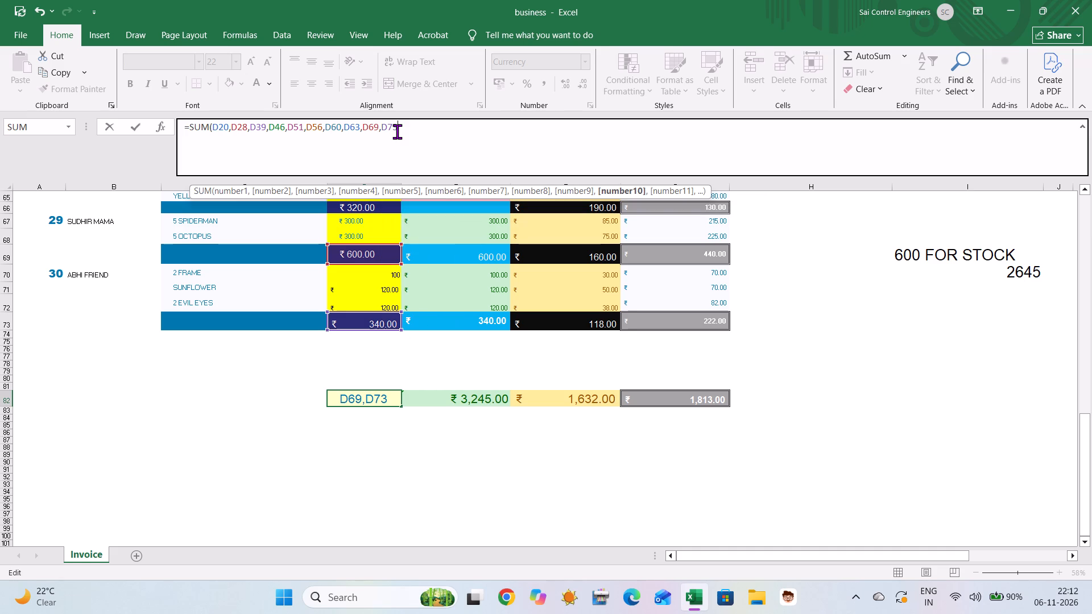
pyautogui.press('Return')
# Add order 30's payment total E73 to the SUM formula of the grand total in E82.
pyautogui.press('Right')
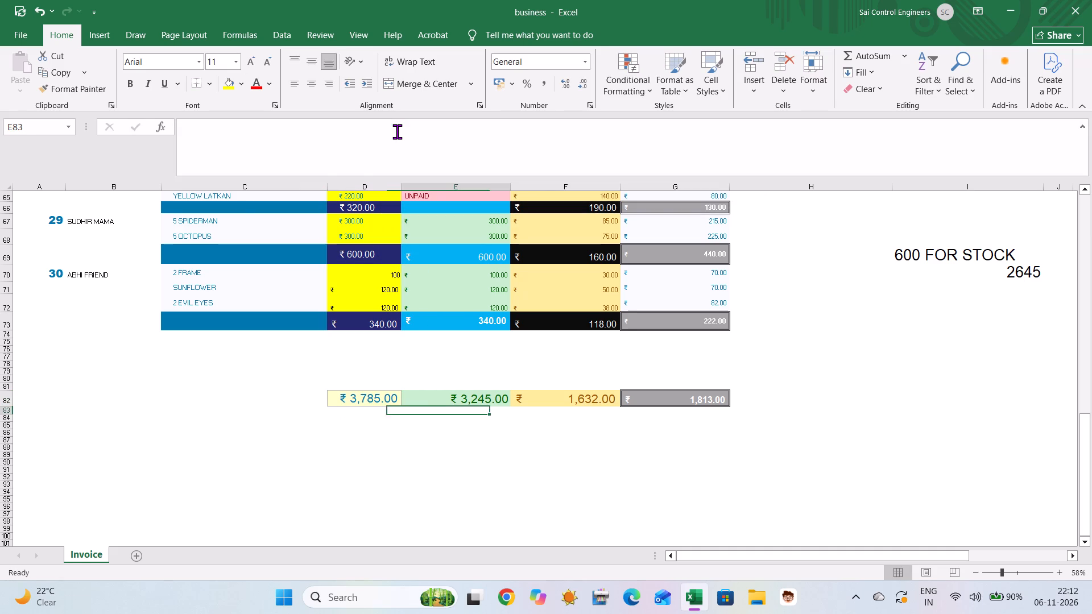
pyautogui.press('Up')
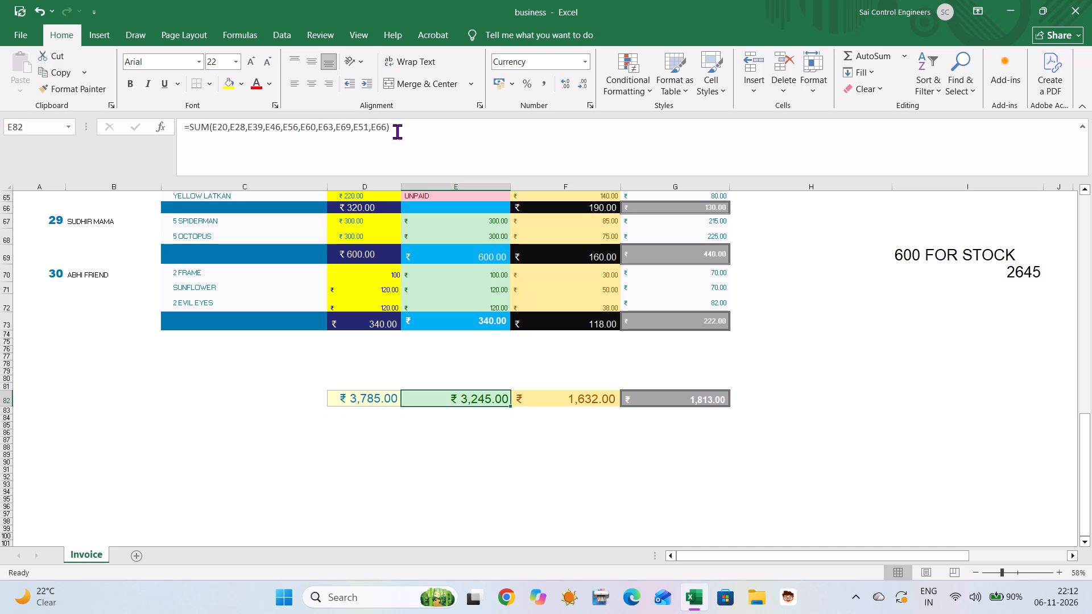
pyautogui.click(397, 131)
pyautogui.press('BackSpace')
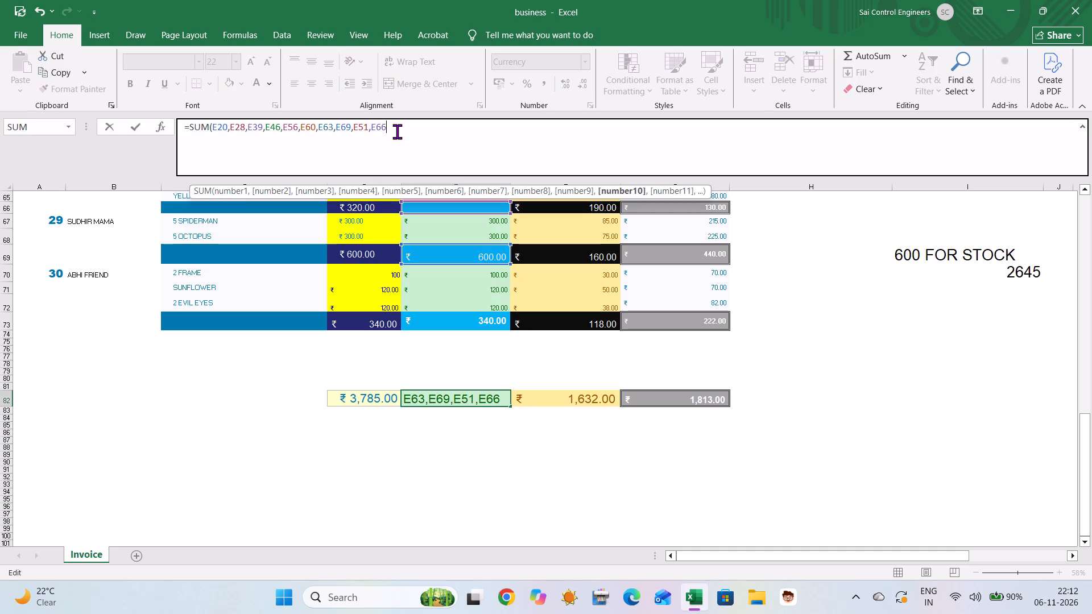
pyautogui.press(',')
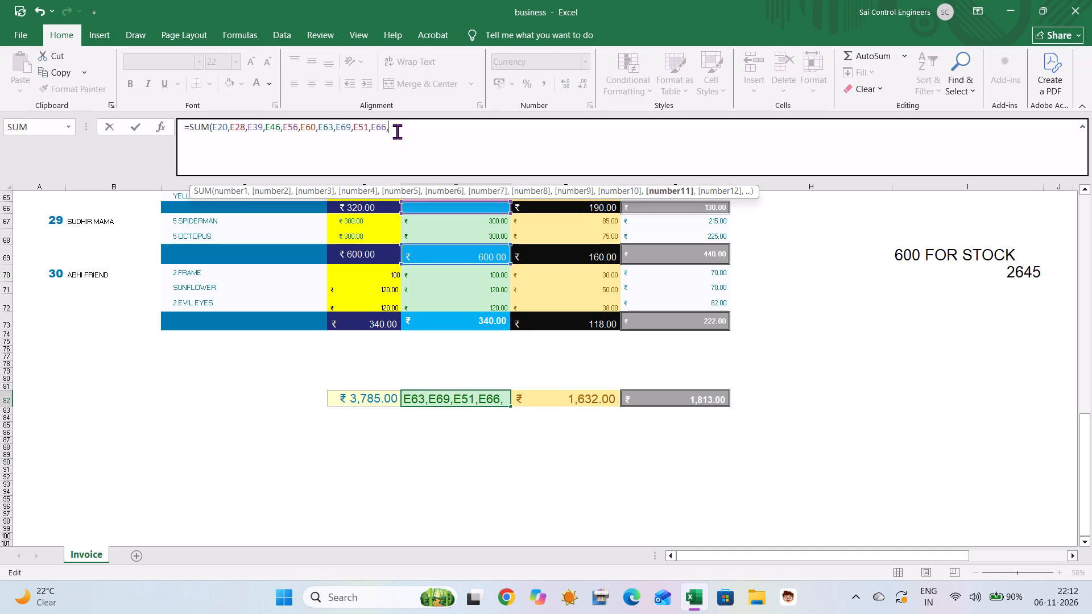
pyautogui.press('e')
pyautogui.write('73')
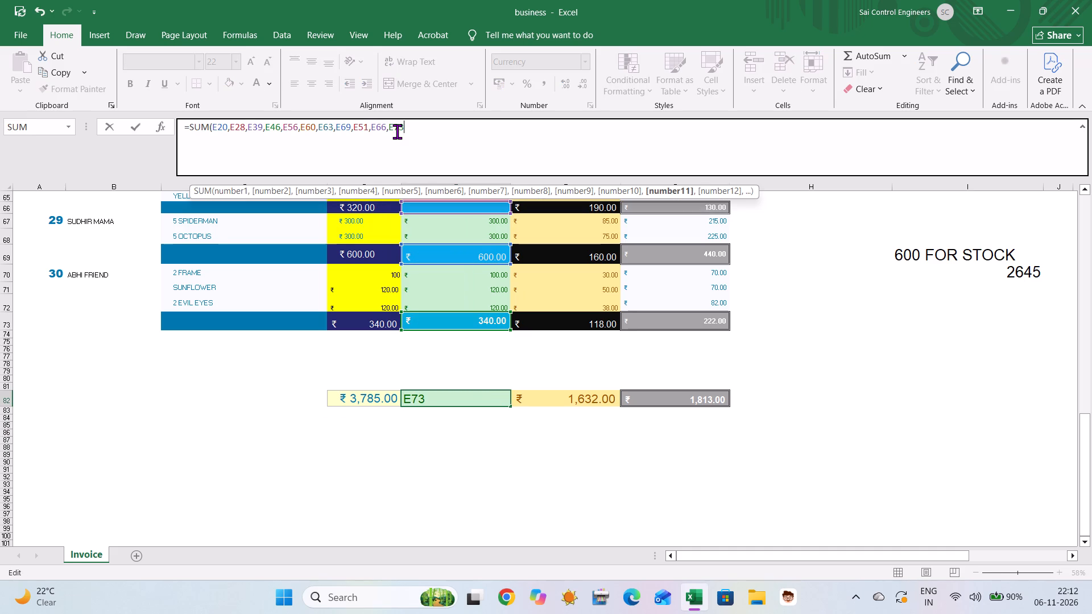
pyautogui.press('Return')
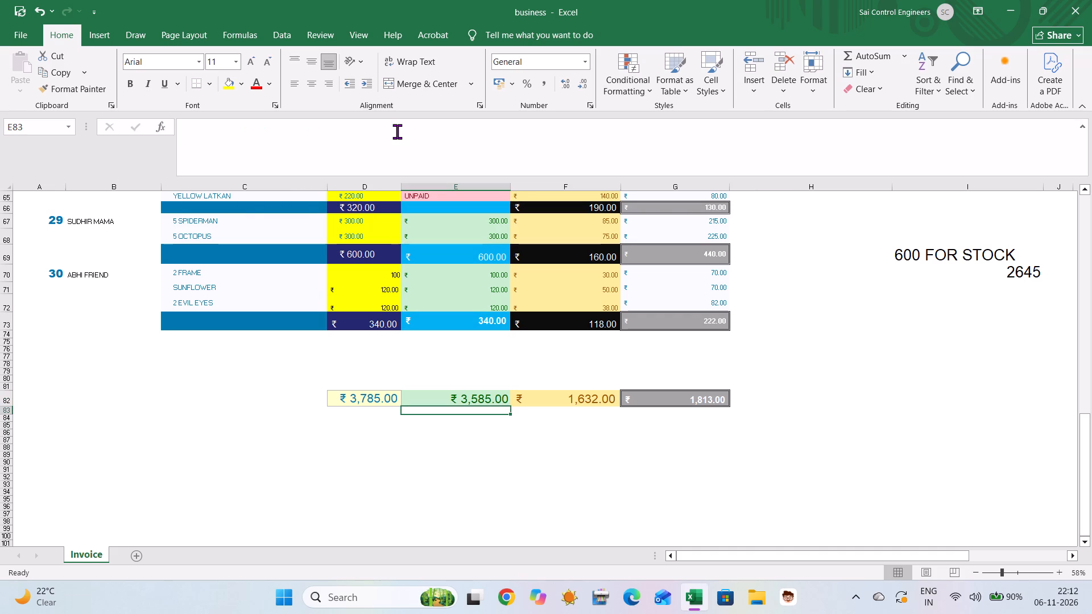
# Add order 30's material cost total F73 to the SUM formula of the grand total in F82.
pyautogui.click(556, 324)
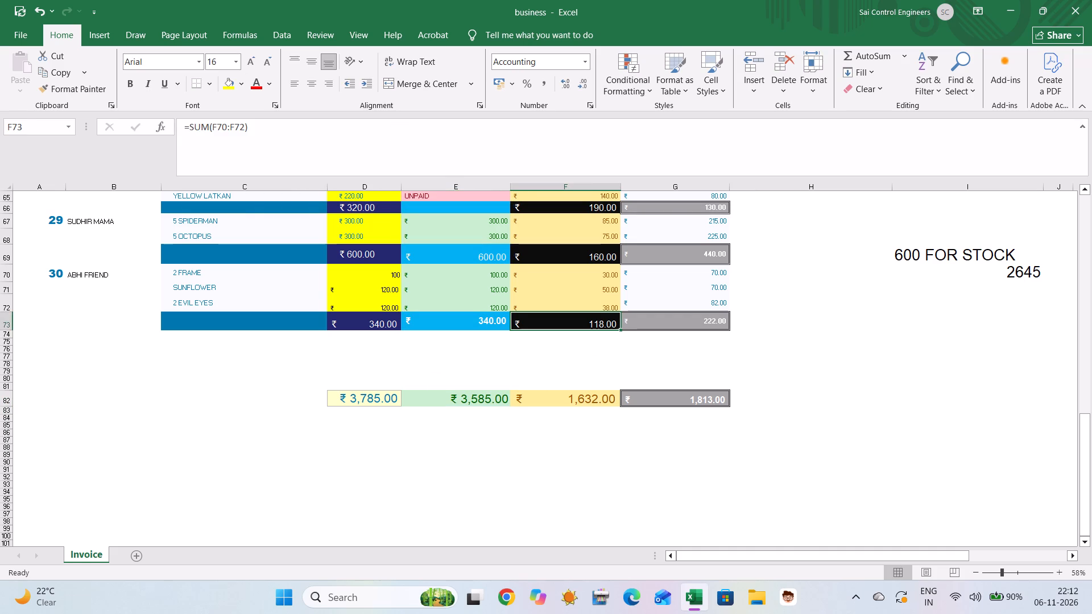
pyautogui.click(575, 397)
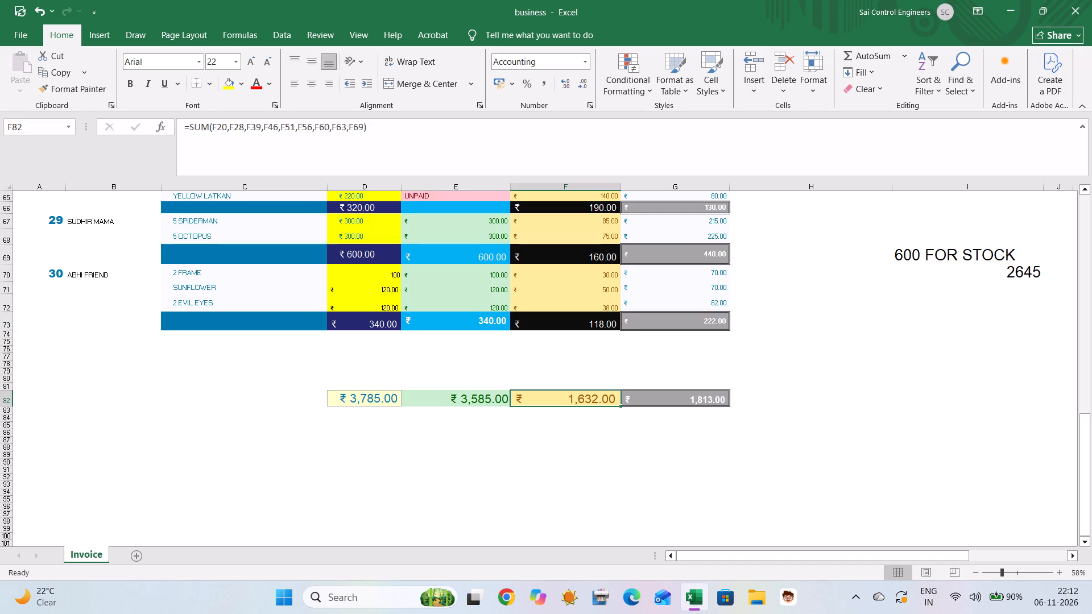
pyautogui.click(375, 130)
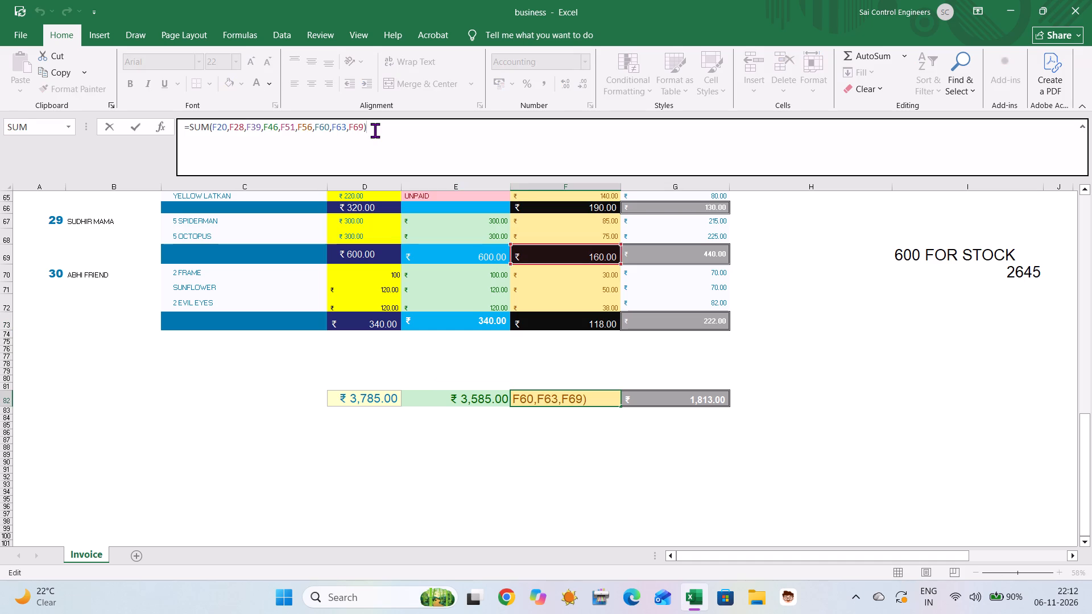
pyautogui.press('BackSpace')
pyautogui.write(',F')
pyautogui.write('73')
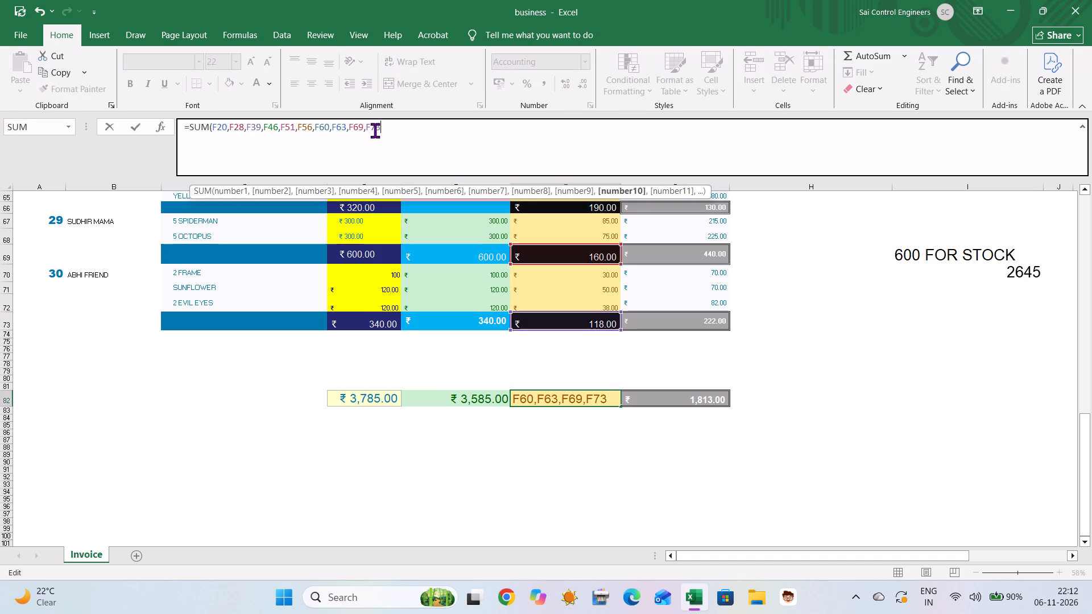
pyautogui.press('Return')
# Add order 30's profit total G73 to the SUM formula of the grand total in G82.
pyautogui.press('Right')
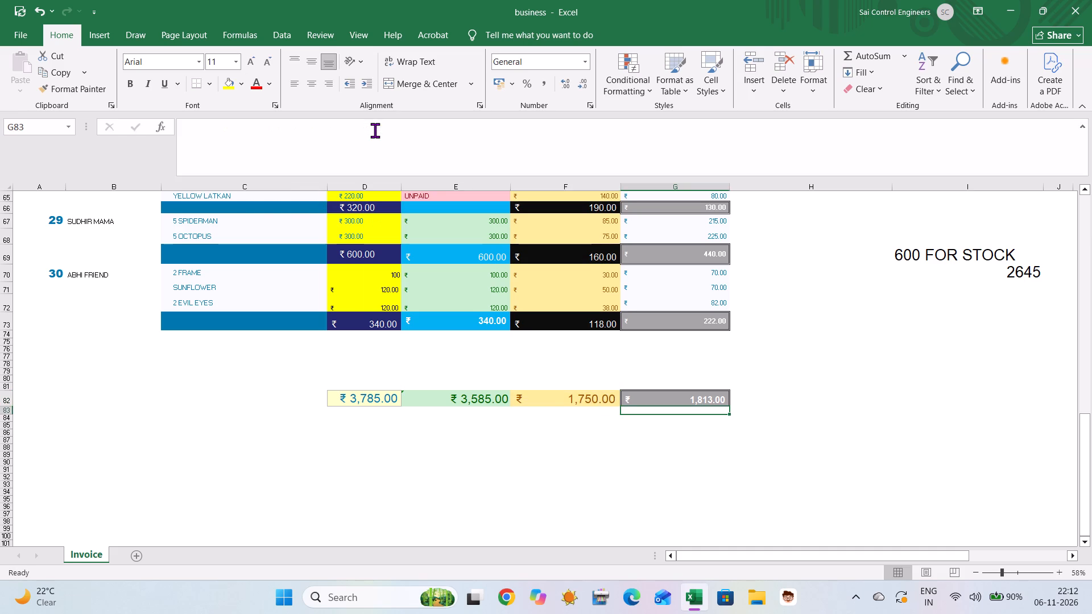
pyautogui.press('Up')
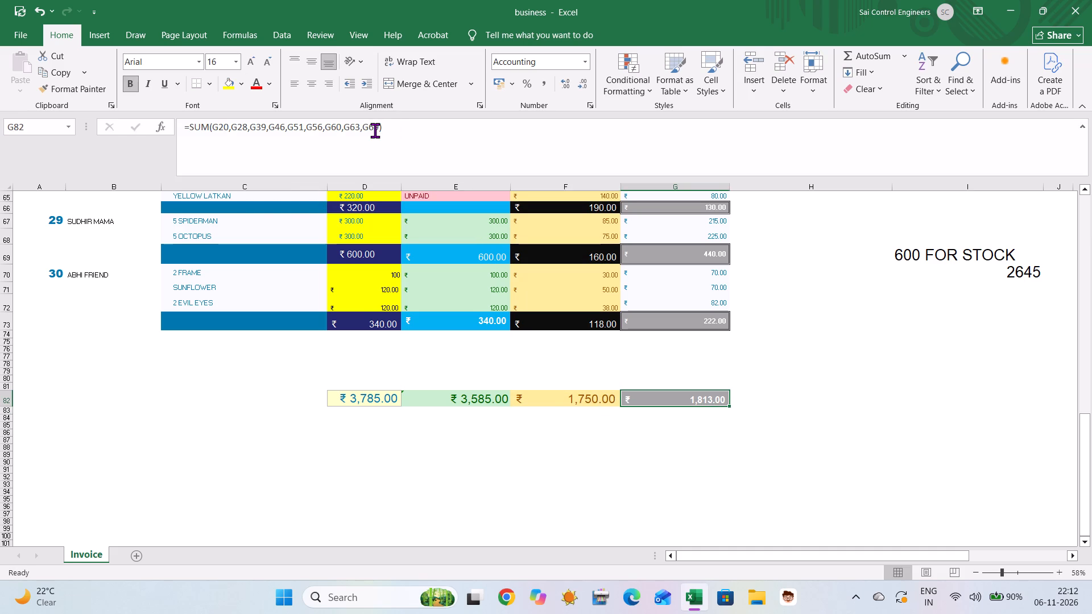
pyautogui.click(400, 127)
pyautogui.press('BackSpace')
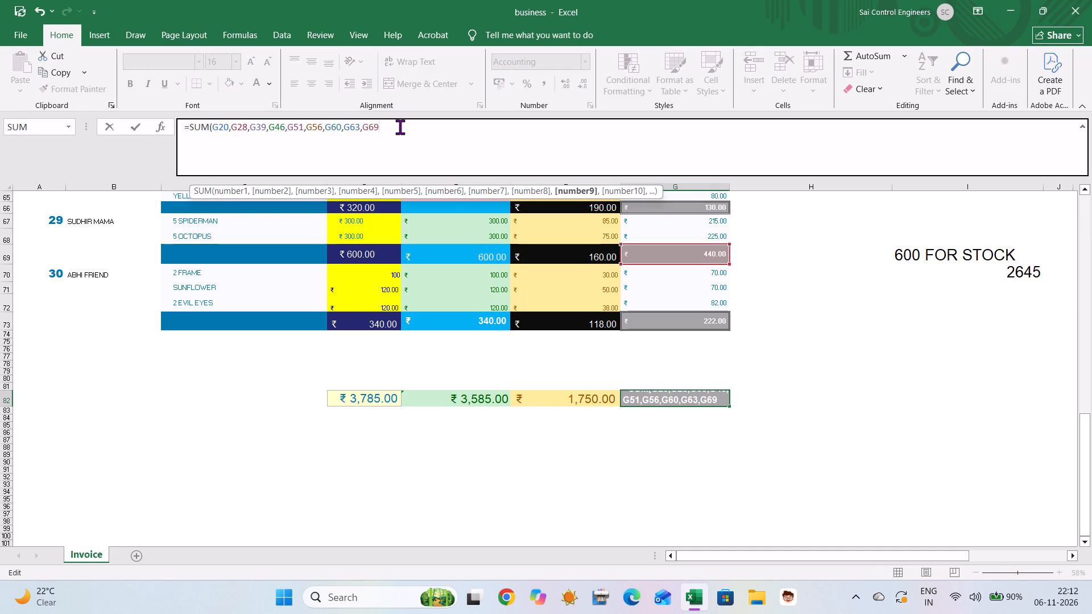
pyautogui.press(',')
pyautogui.press('g')
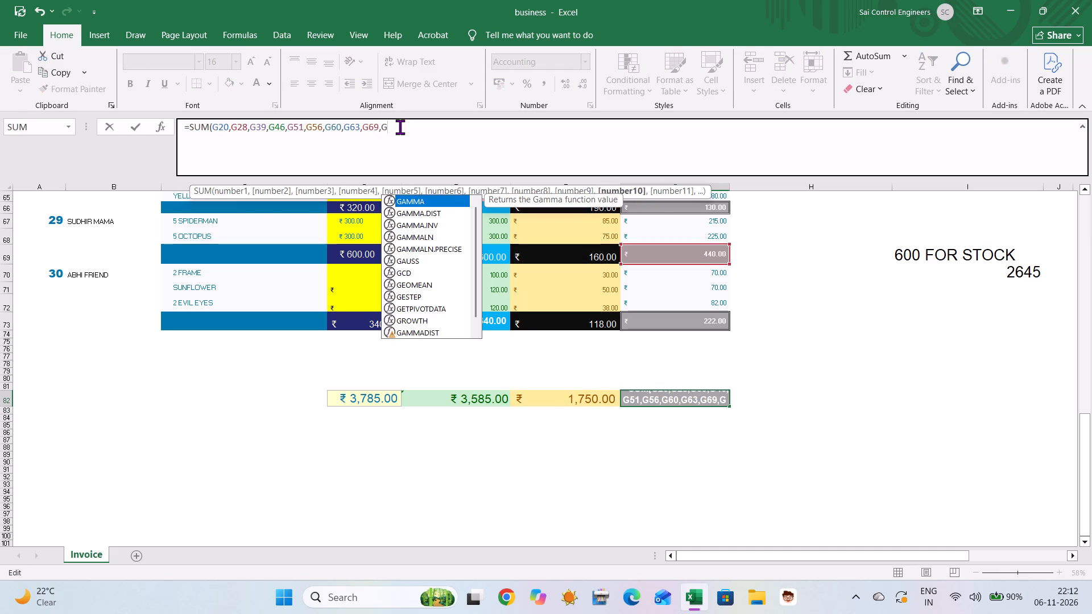
pyautogui.write('73')
pyautogui.press('Return')
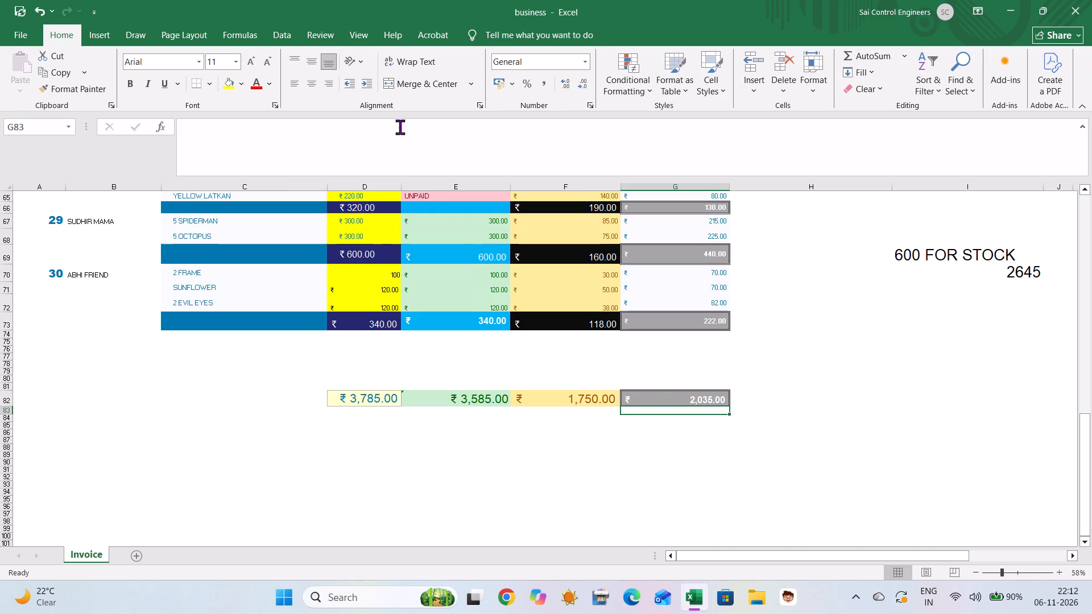
# Enter ONLINE in H70 beside order 30's first item and fill it down through H72.
pyautogui.scroll(1, 400, 127)
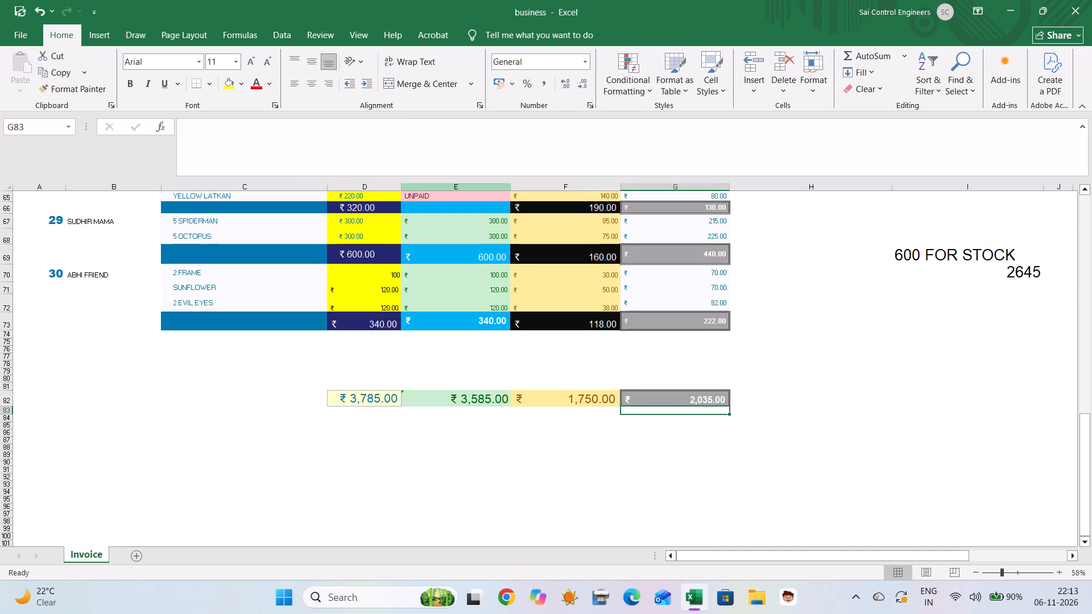
pyautogui.click(773, 271)
pyautogui.write('ONLINE')
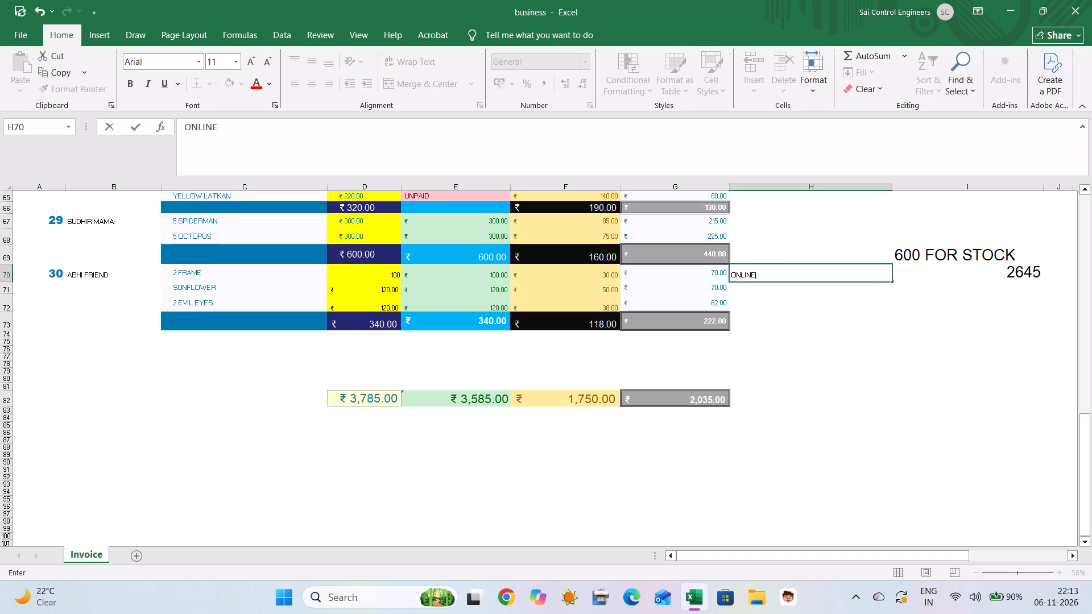
pyautogui.moveTo(892, 280); pyautogui.dragTo(894, 306)
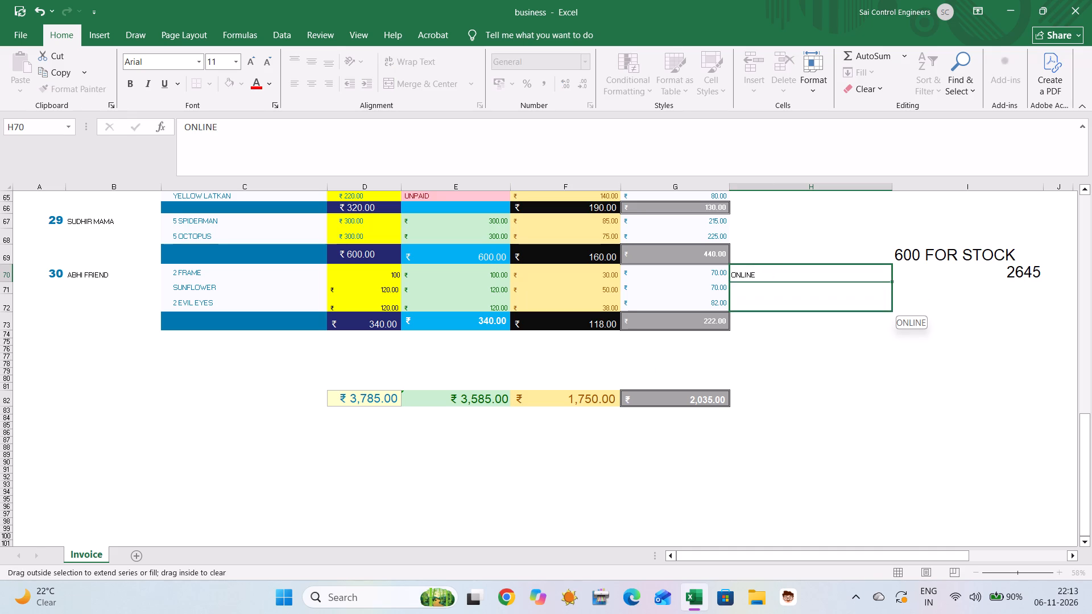
pyautogui.moveTo(894, 306); pyautogui.dragTo(894, 304)
pyautogui.click(891, 433)
# Review the invoice sheet's orders, payment statuses and totals from the first client down to the grand totals.
pyautogui.scroll(2, 891, 433)
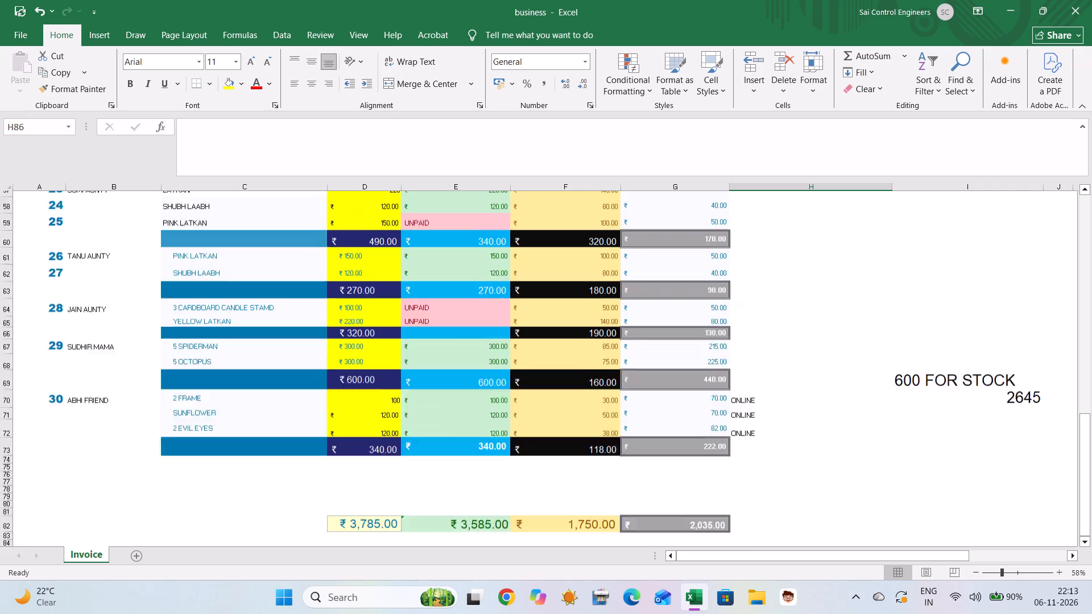
pyautogui.scroll(4, 891, 433)
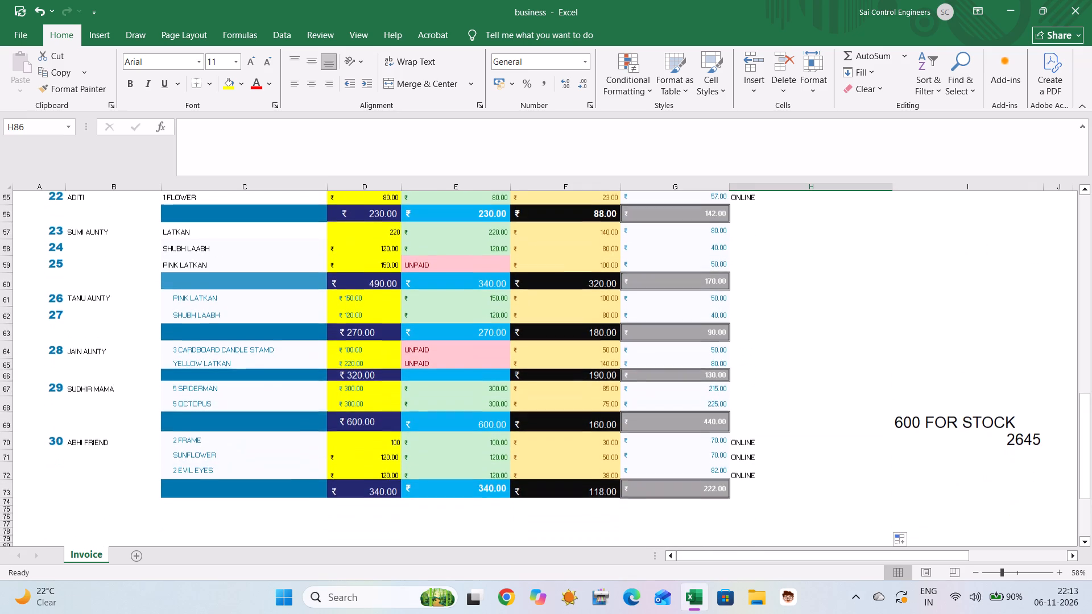
pyautogui.scroll(1, 891, 433)
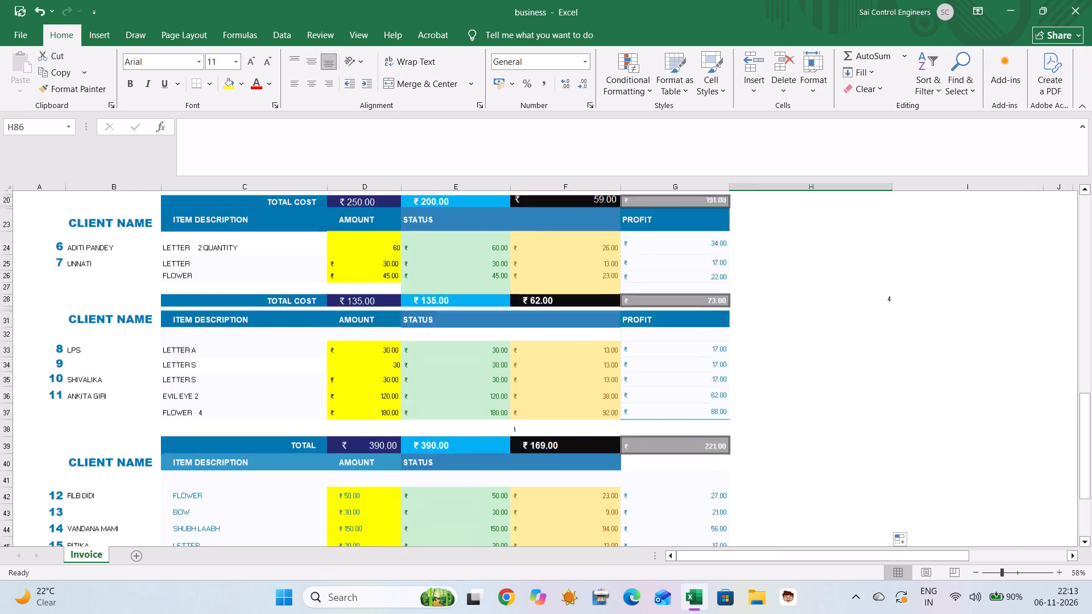
pyautogui.scroll(1, 891, 433)
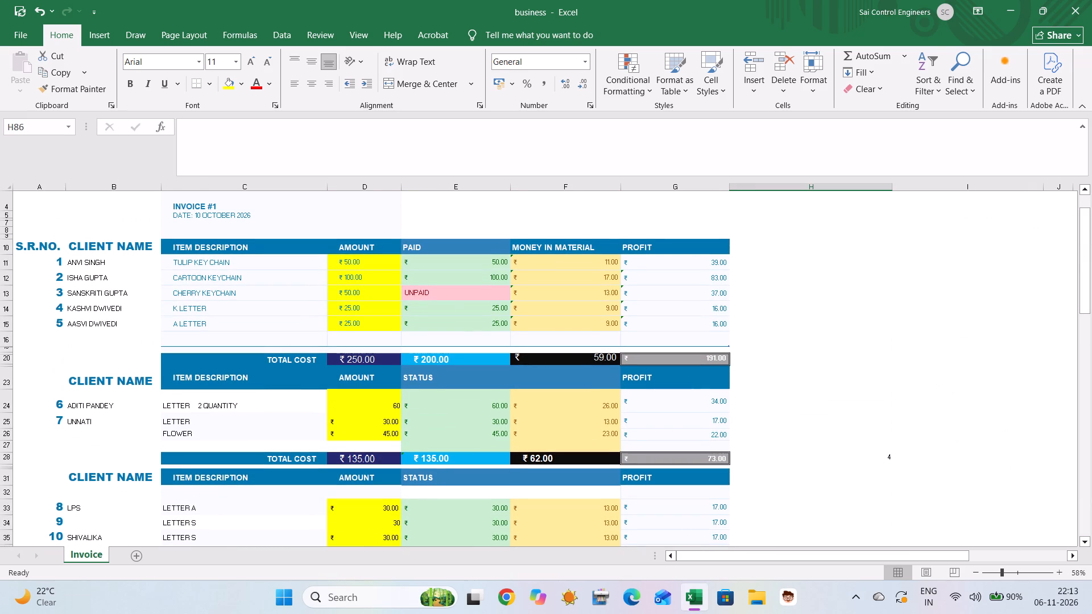
pyautogui.scroll(-3, 814, 374)
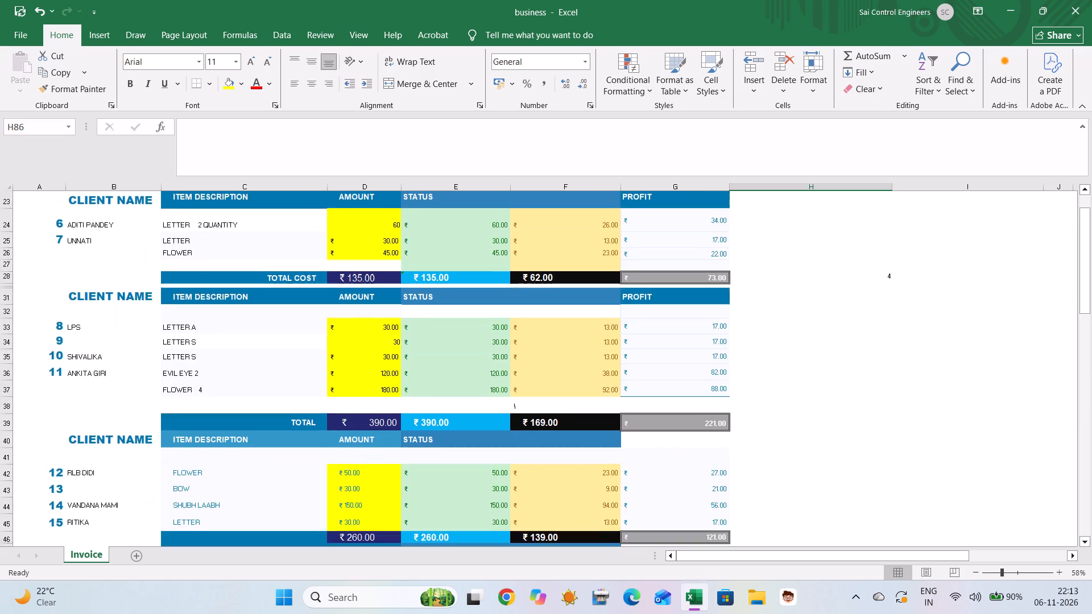
pyautogui.scroll(-1, 814, 374)
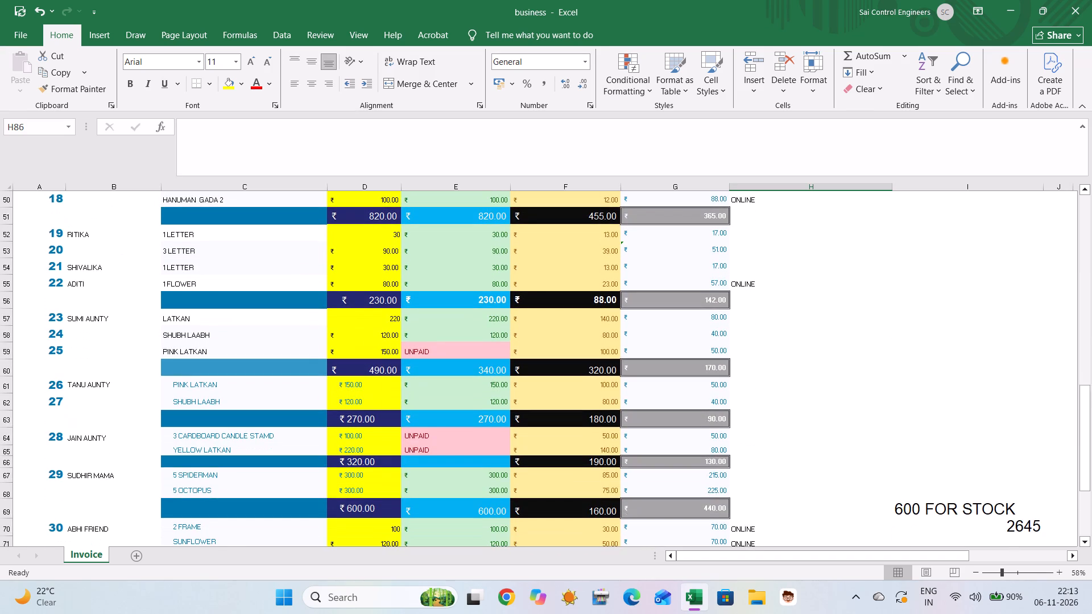
pyautogui.scroll(-5, 814, 374)
pyautogui.scroll(1, 814, 374)
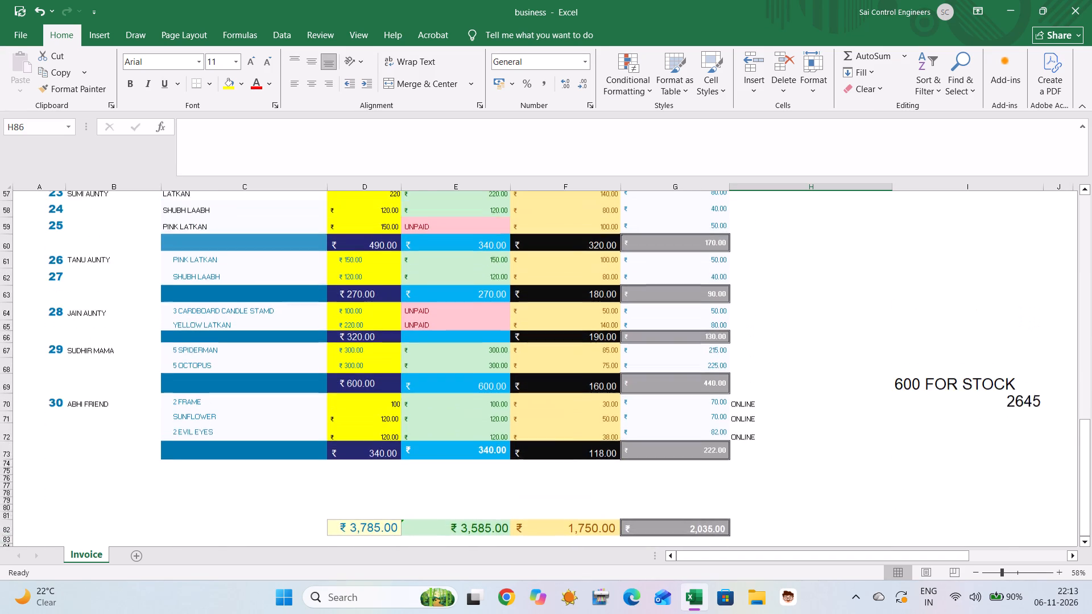
pyautogui.scroll(1, 814, 374)
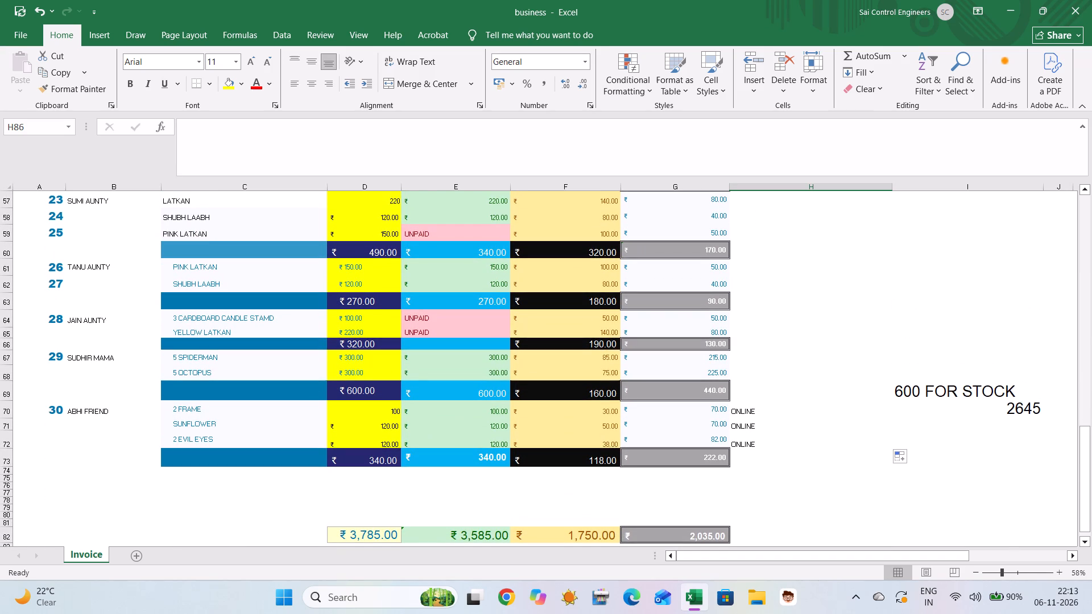
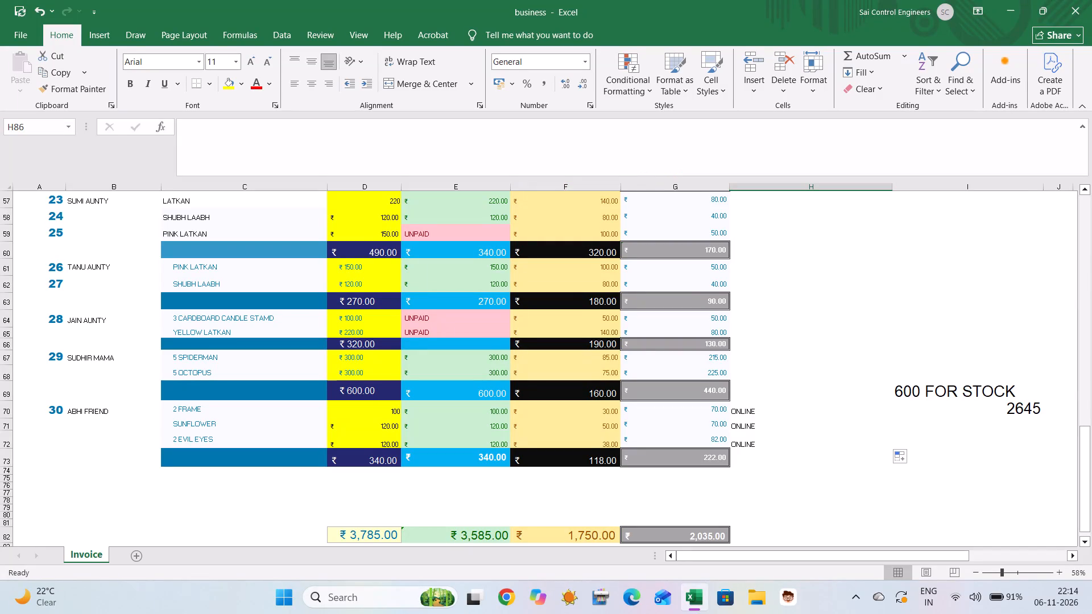
# Examine the lower client orders and their subtotal rows against the grand totals in row 82.
pyautogui.hscroll(2, 551, 260)
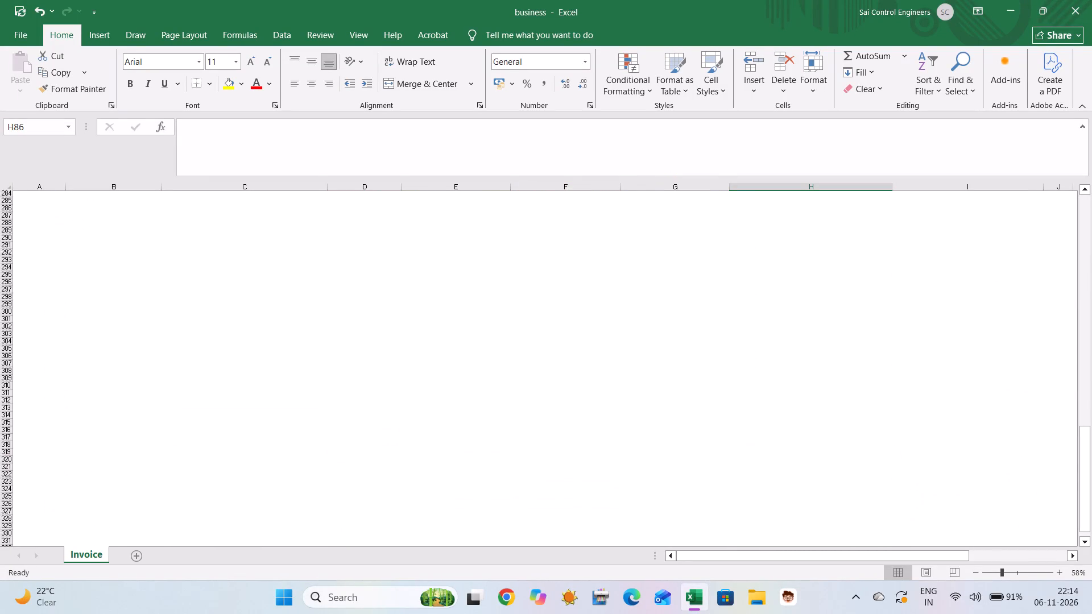
pyautogui.scroll(6, 551, 260)
pyautogui.scroll(16, 551, 260)
pyautogui.scroll(6, 551, 260)
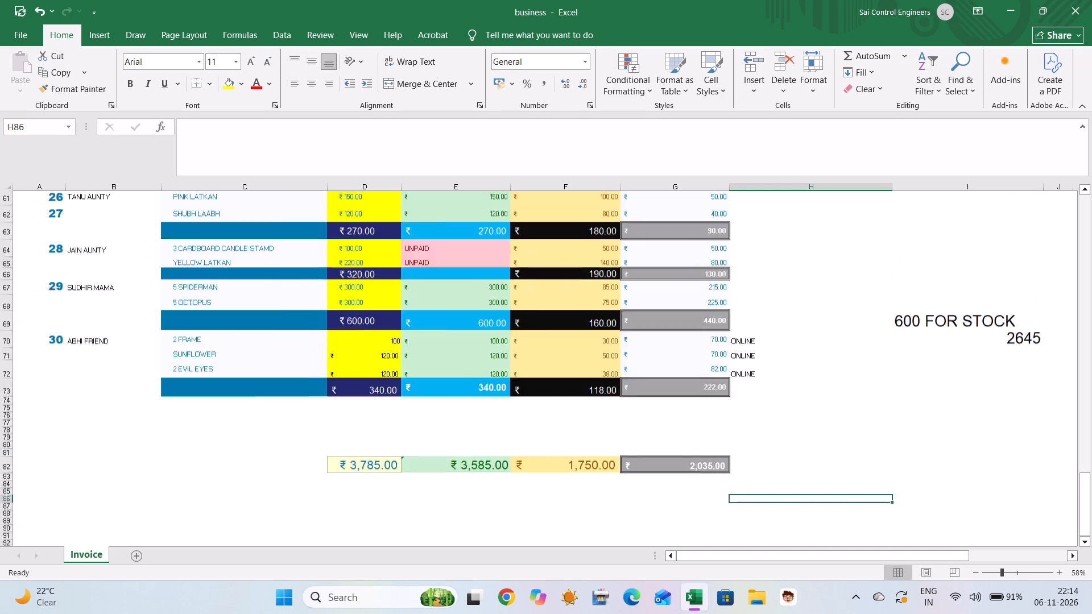
pyautogui.scroll(3, 551, 260)
pyautogui.scroll(-8, 551, 260)
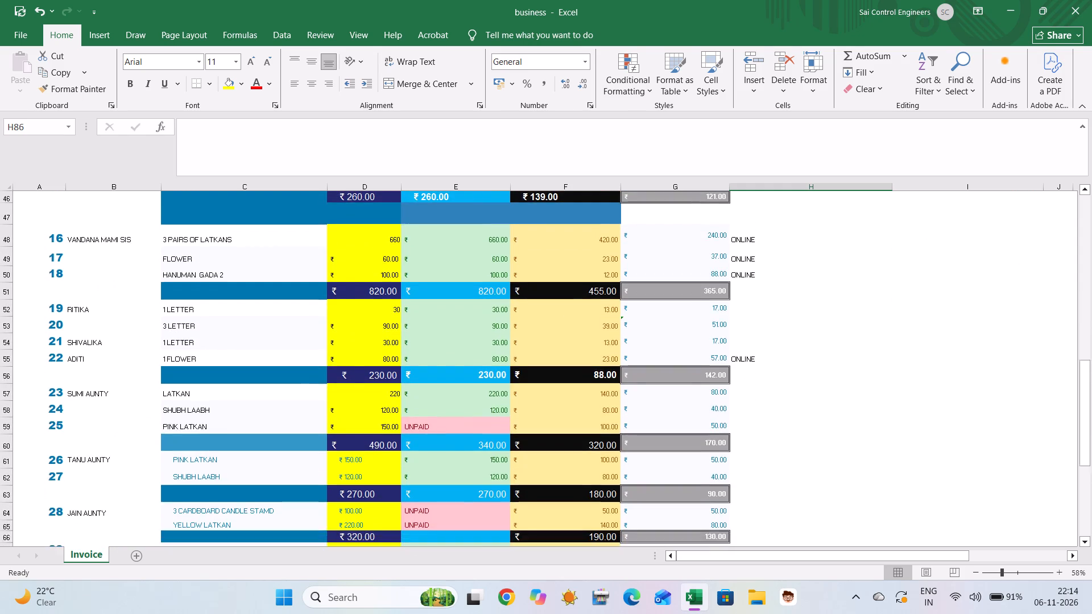
pyautogui.scroll(-4, 551, 260)
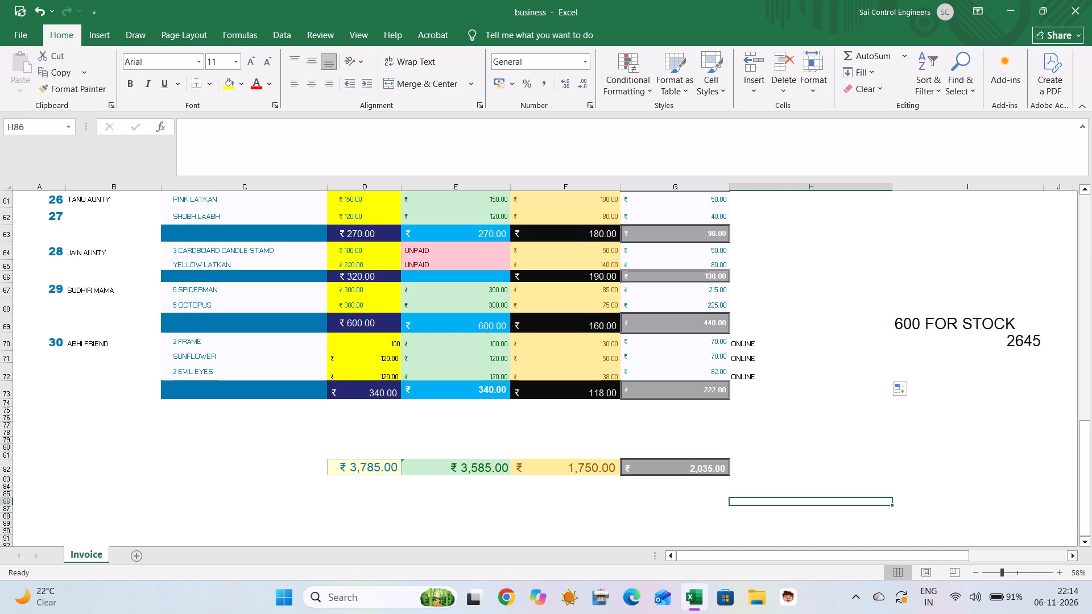
pyautogui.scroll(1, 551, 260)
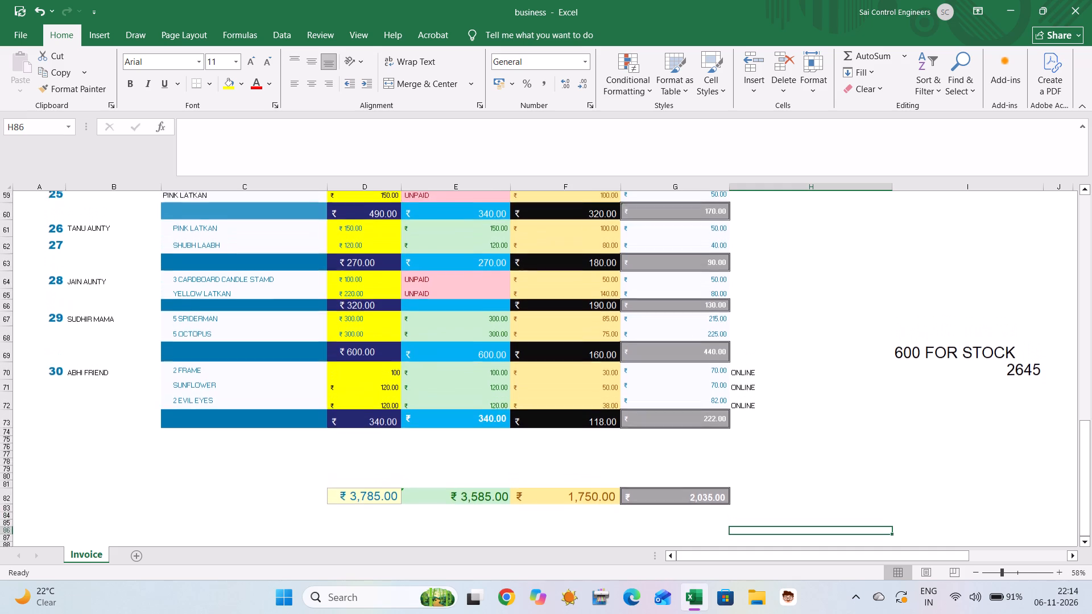
pyautogui.scroll(1, 551, 260)
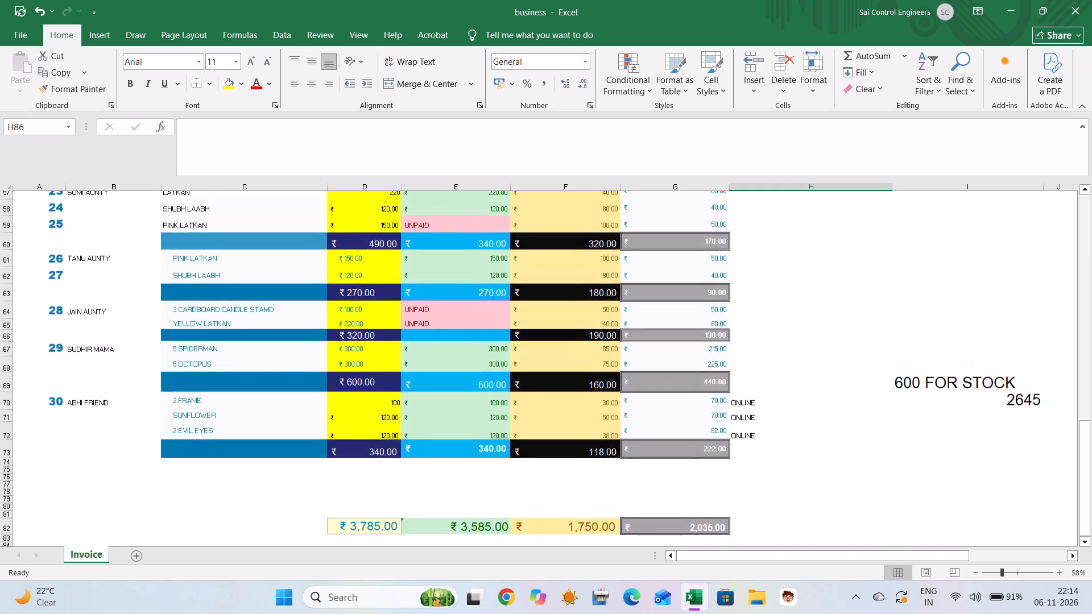
pyautogui.scroll(1, 551, 260)
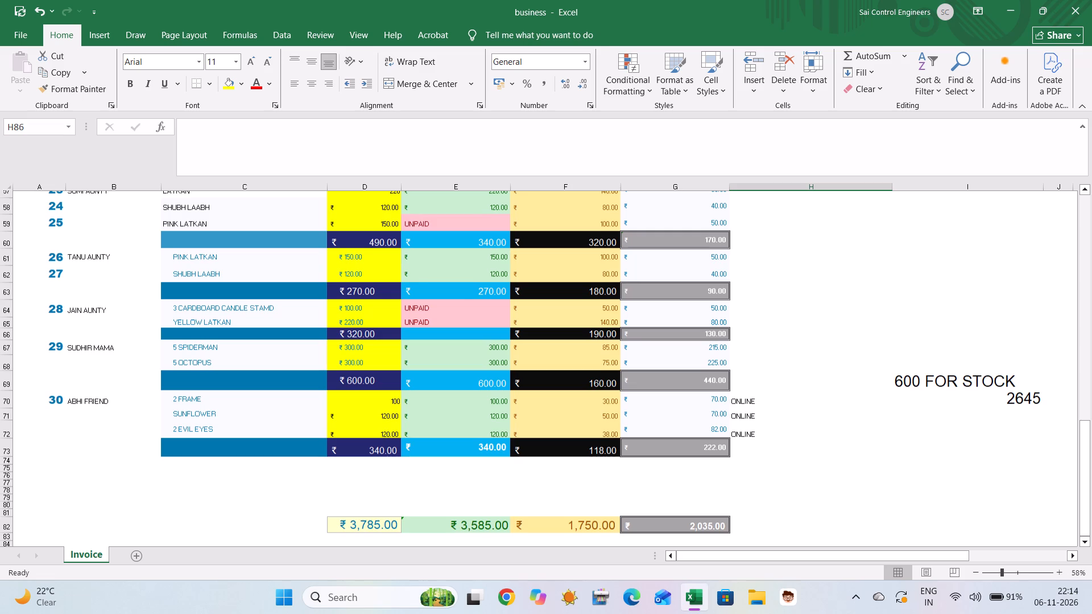
pyautogui.scroll(3, 551, 260)
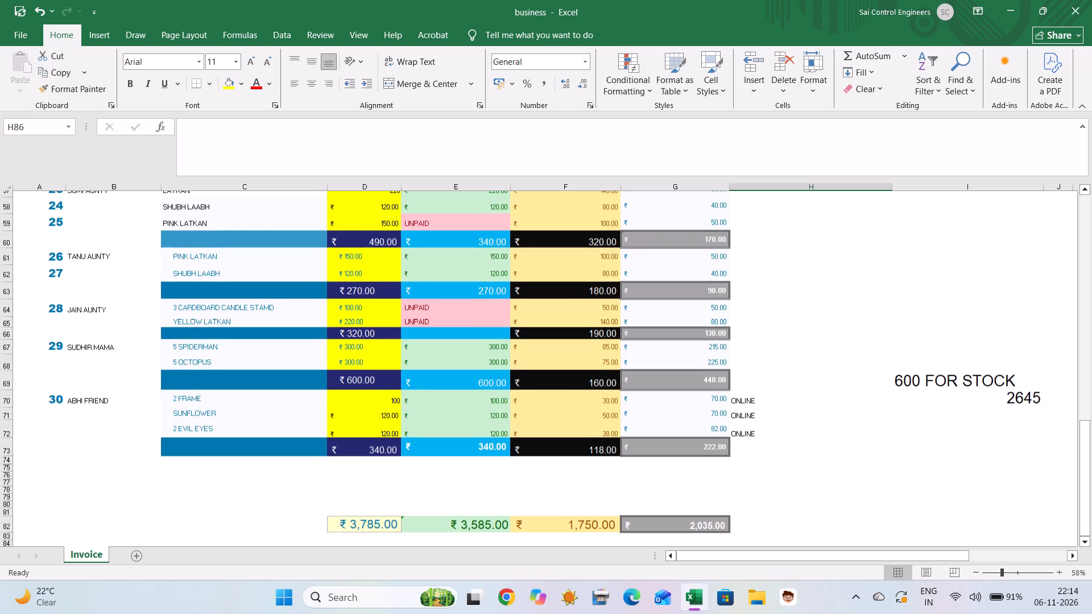
pyautogui.scroll(2, 551, 260)
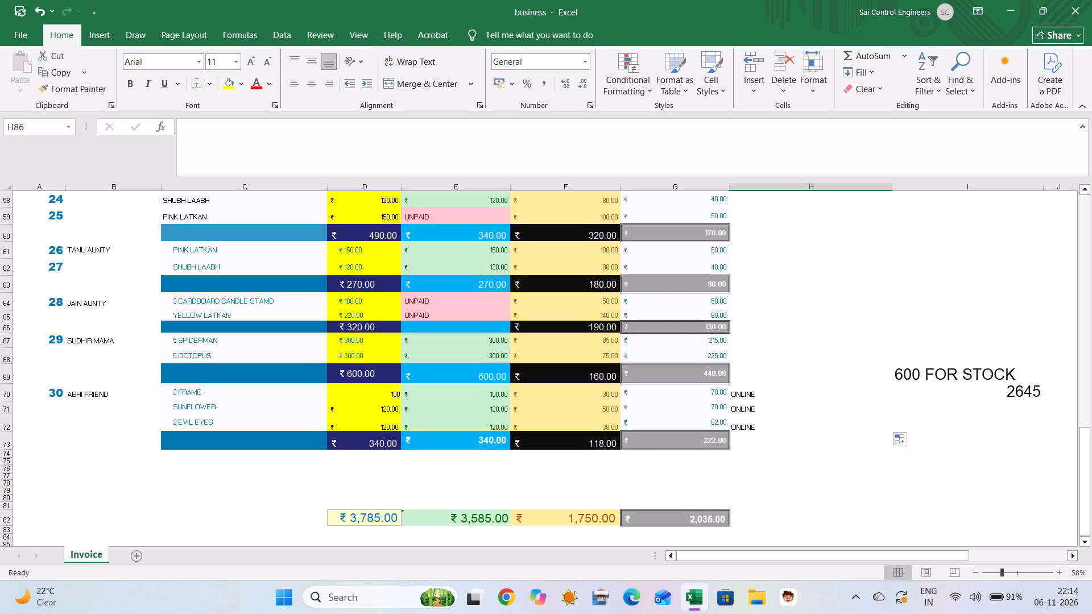
# Add order 28's amount total D66 to the SUM formula of the grand total in D82.
pyautogui.click(346, 521)
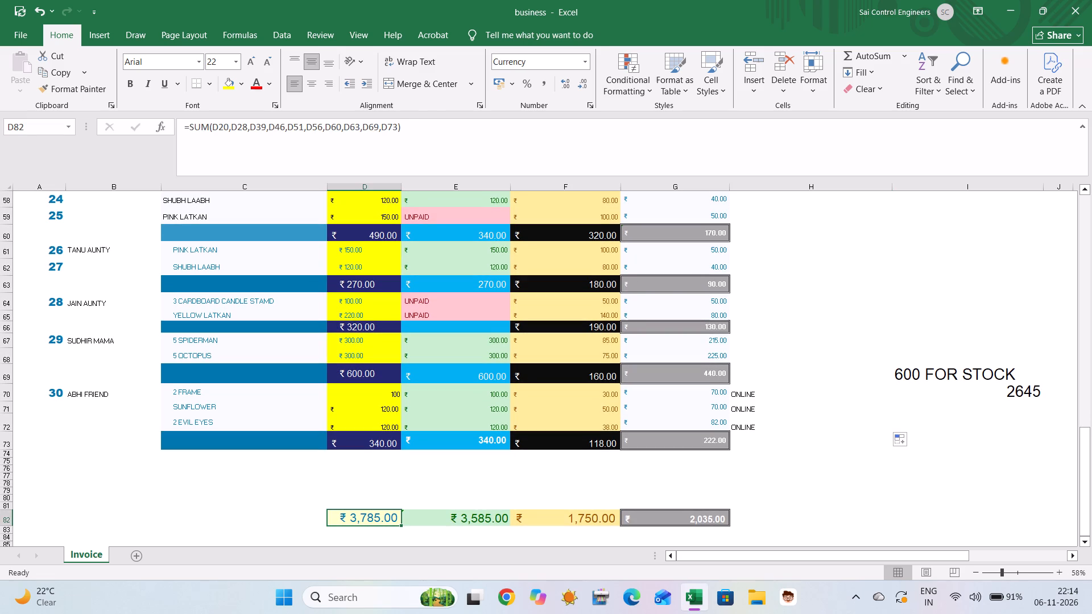
pyautogui.click(428, 123)
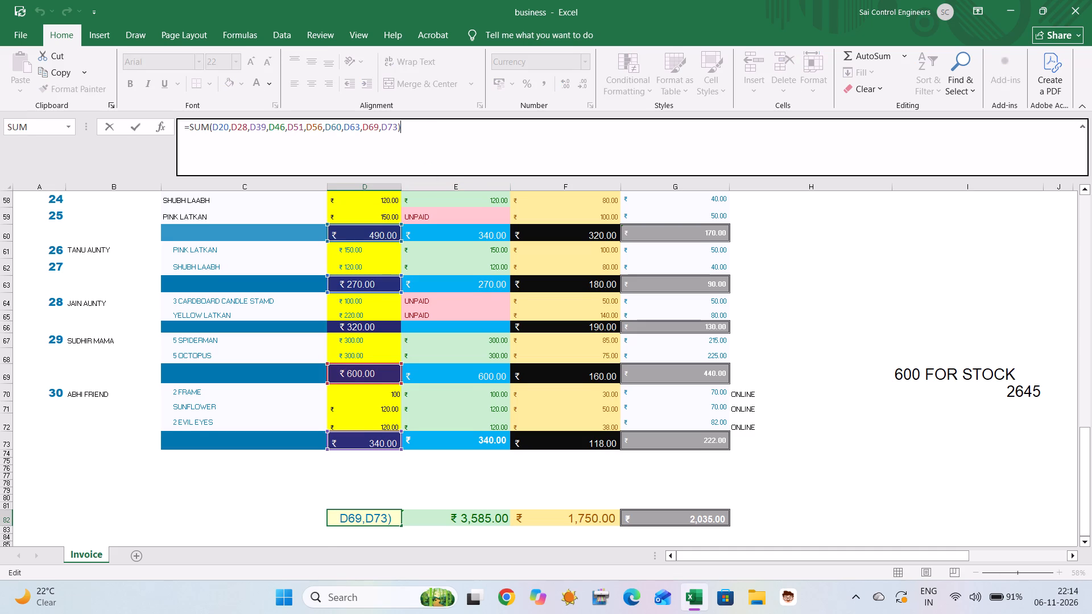
pyautogui.scroll(1, 419, 214)
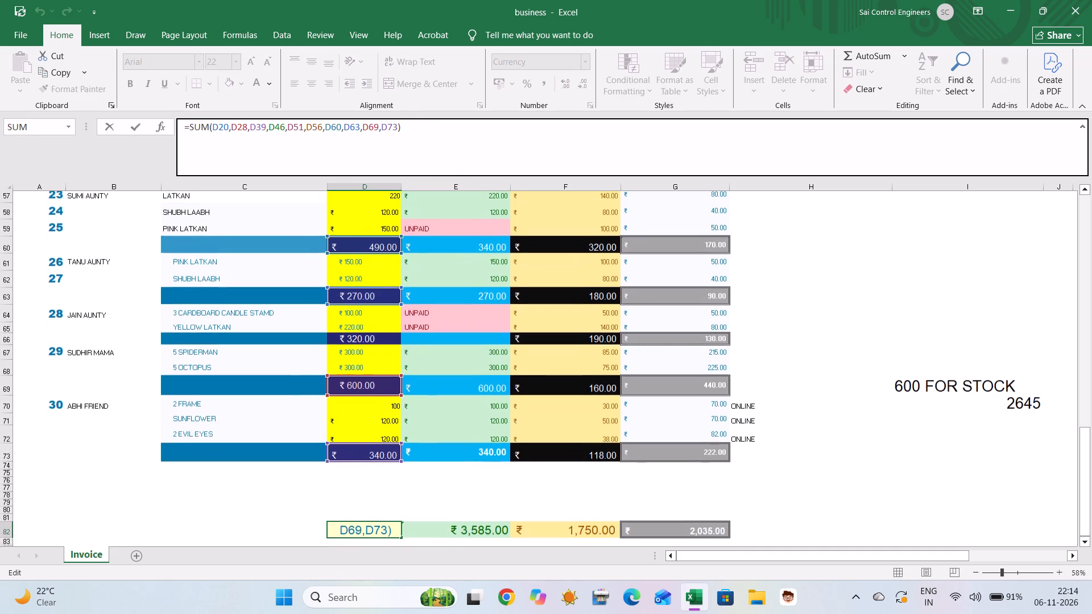
pyautogui.scroll(1, 419, 214)
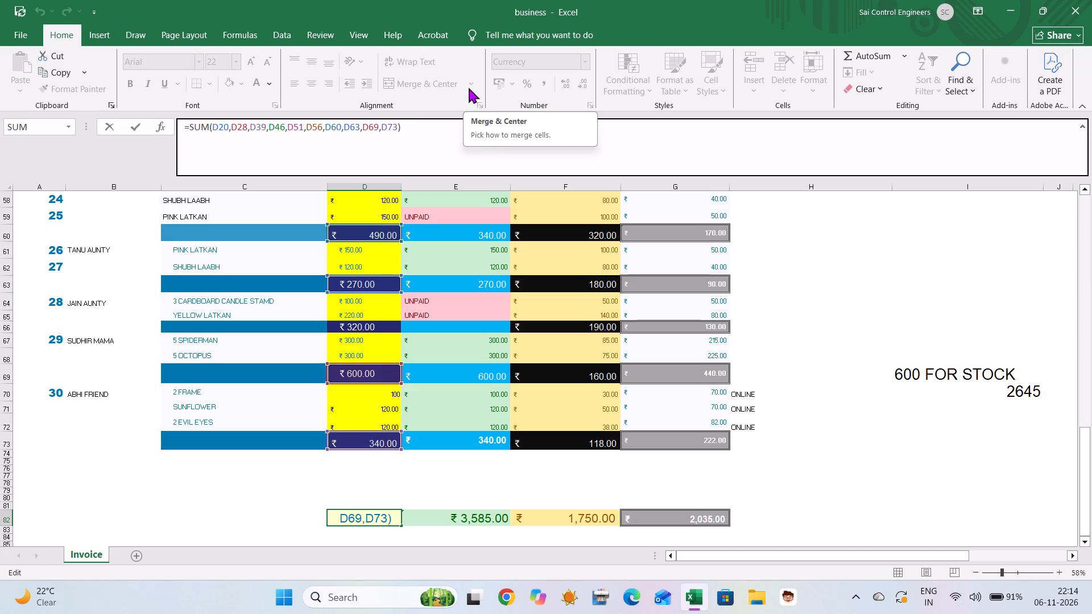
pyautogui.press('BackSpace')
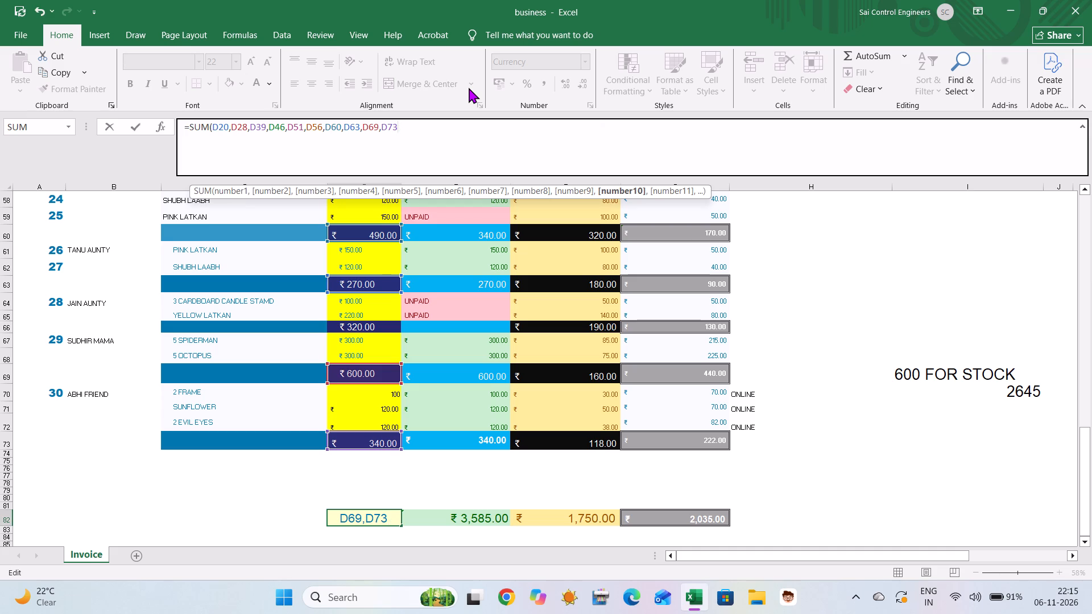
pyautogui.write(',D')
pyautogui.write('66')
pyautogui.press('Return')
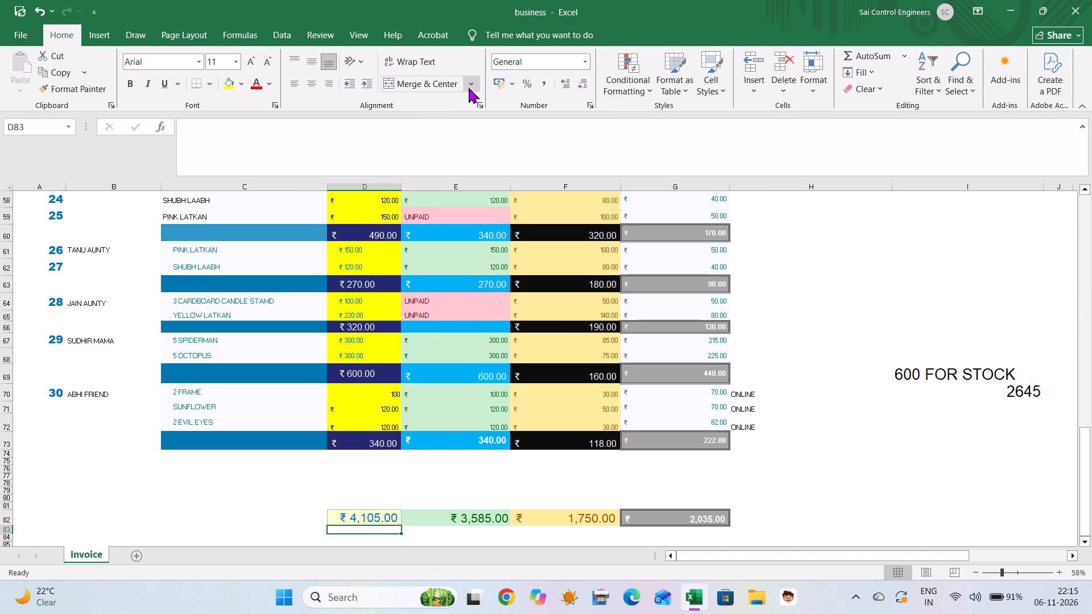
# Check the cells referenced by the D82 grand total formula against every amount subtotal in the sheet.
pyautogui.doubleClick(342, 516)
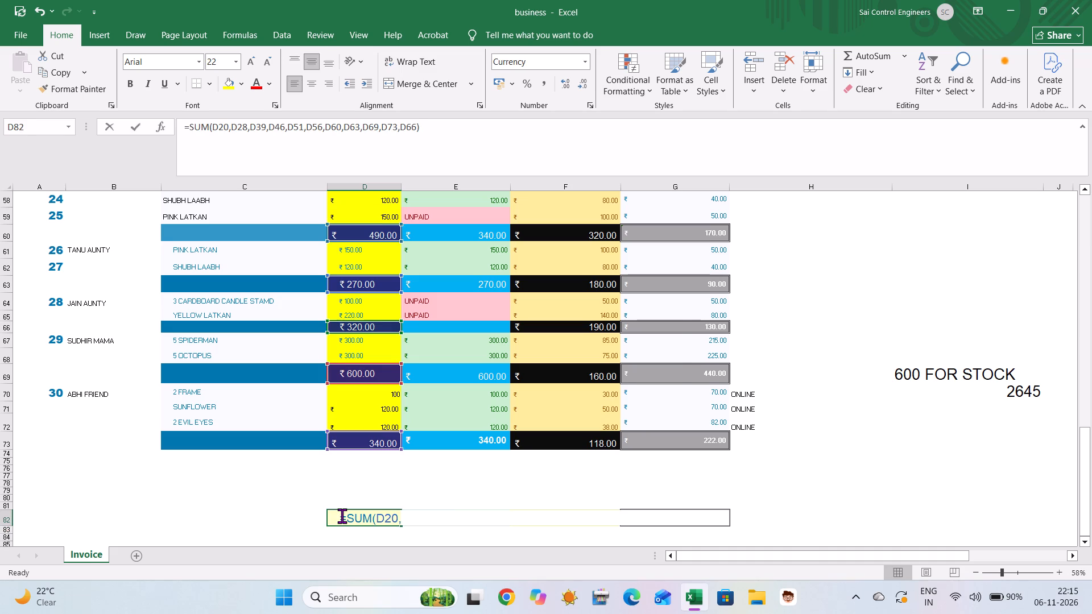
pyautogui.scroll(4, 347, 360)
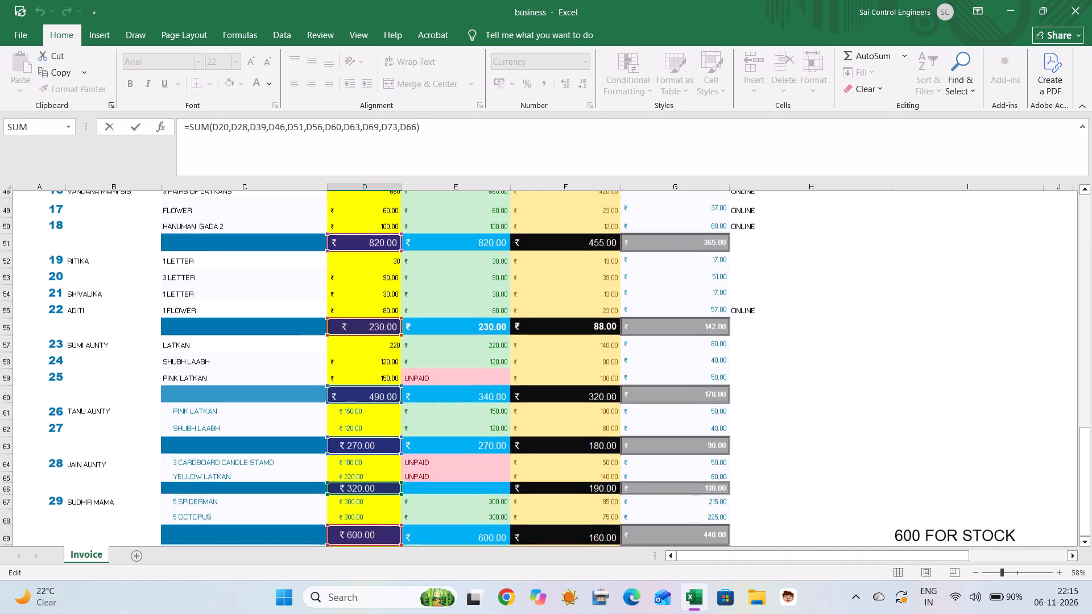
pyautogui.scroll(10, 347, 360)
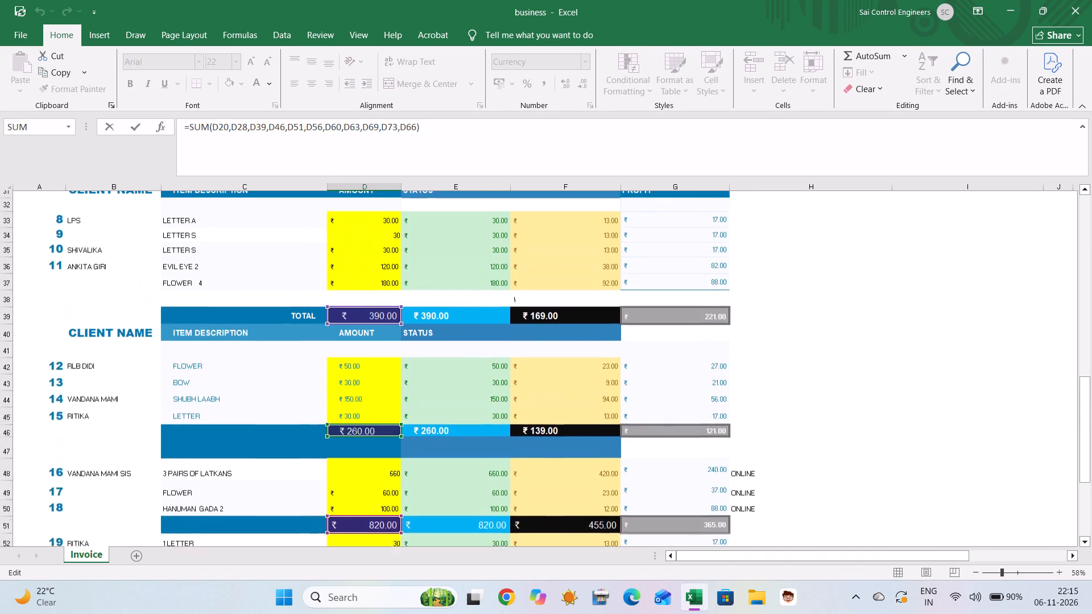
pyautogui.scroll(1, 347, 360)
pyautogui.scroll(-1, 347, 360)
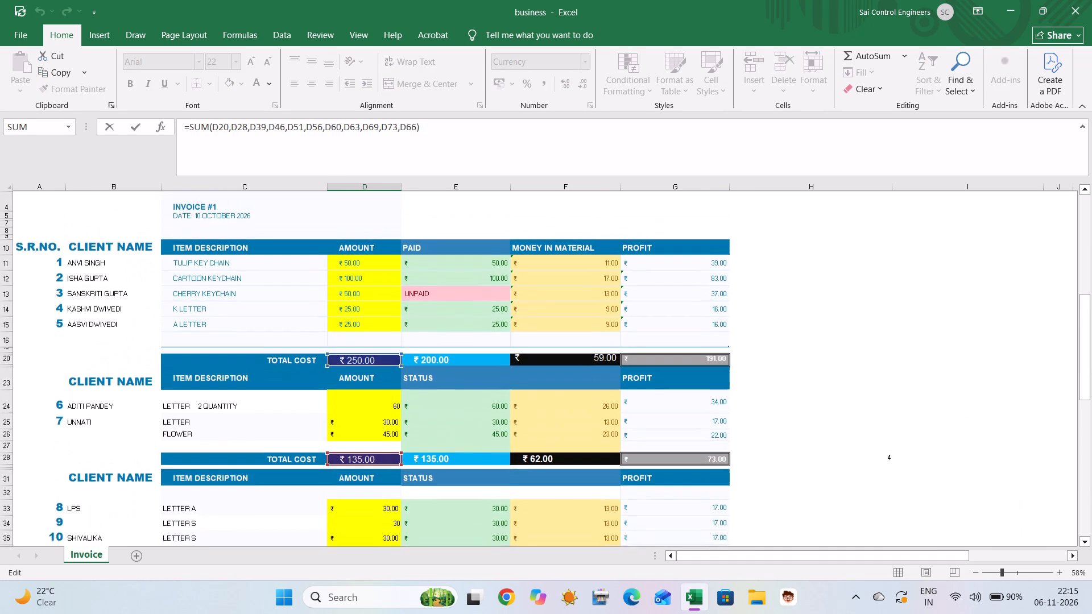
pyautogui.scroll(-5, 347, 360)
pyautogui.hscroll(1, 347, 360)
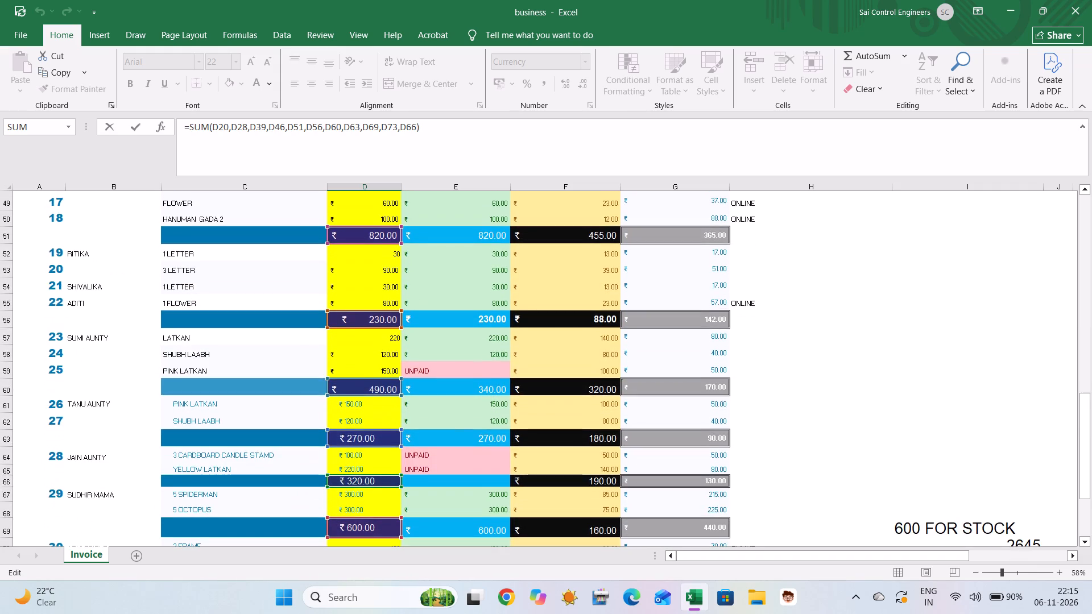
pyautogui.hscroll(1, 347, 360)
pyautogui.scroll(9, 347, 360)
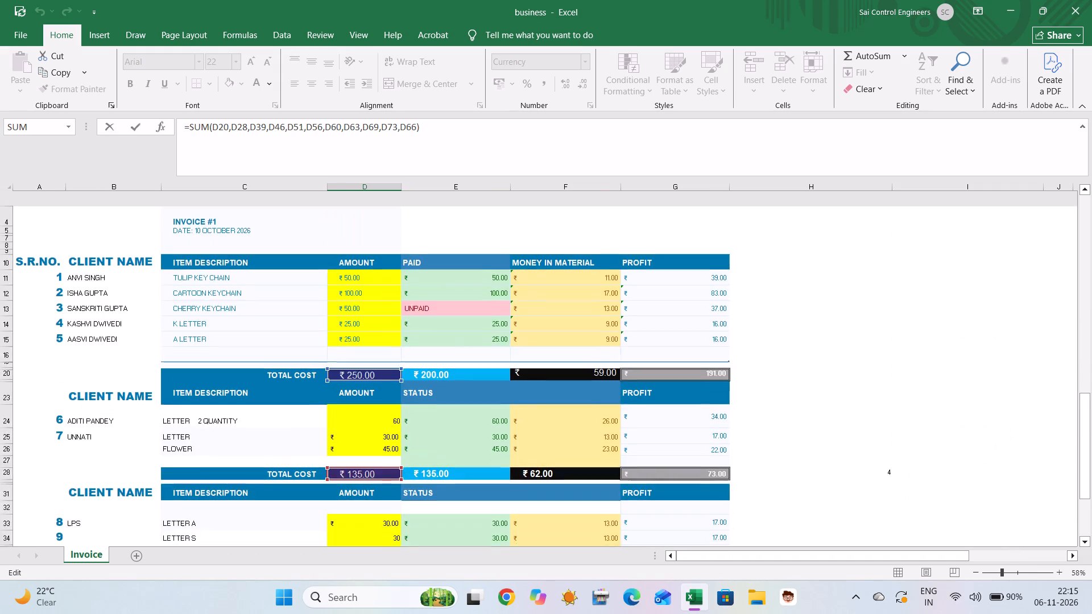
pyautogui.scroll(-10, 347, 360)
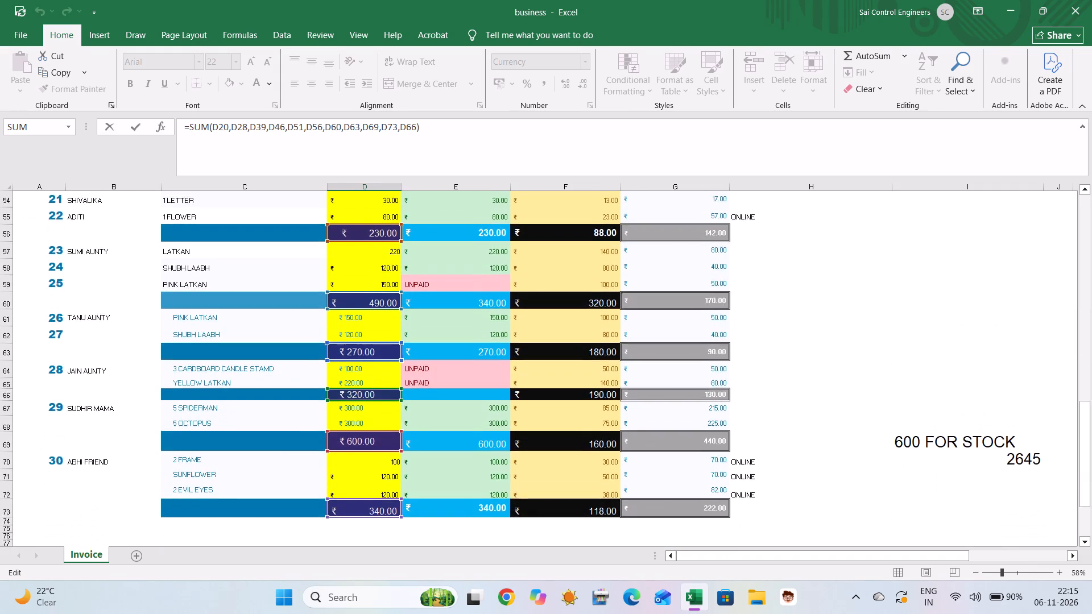
pyautogui.scroll(-1, 347, 360)
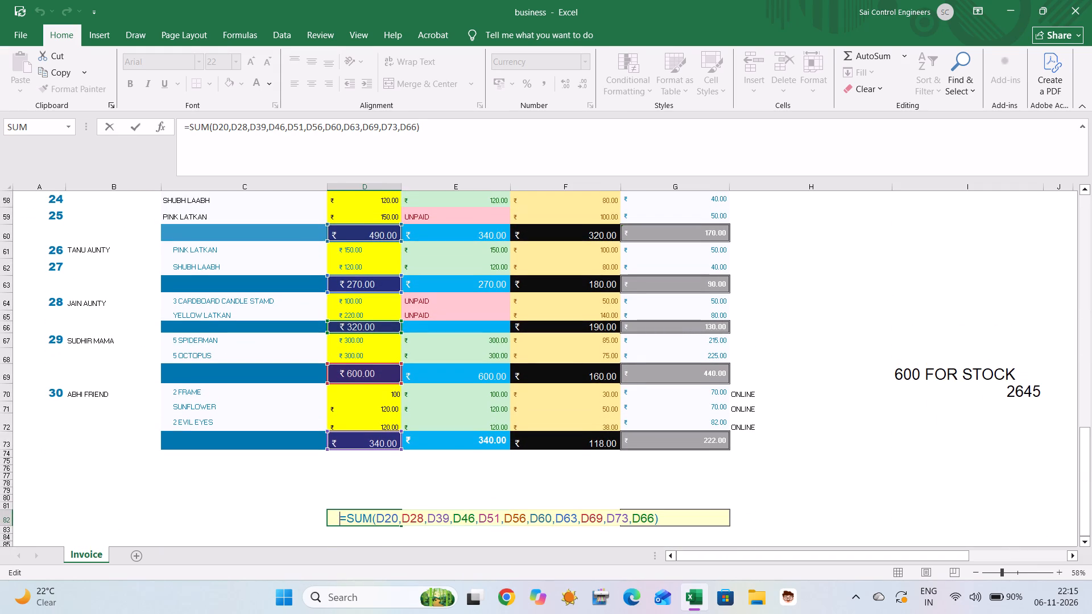
pyautogui.press('Return')
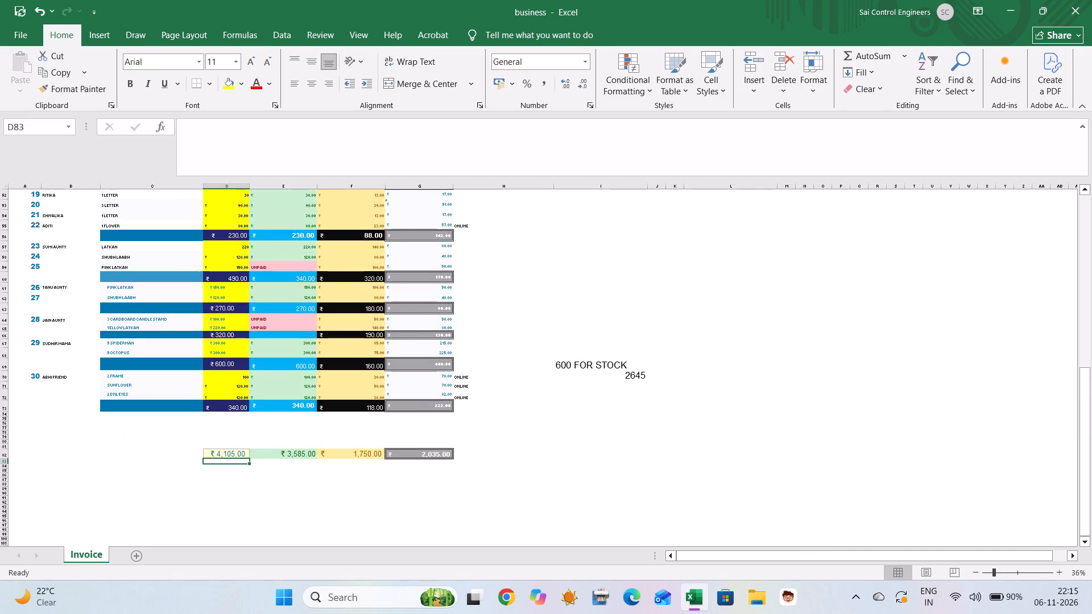
# Check the cells referenced by the E82 grand total formula against every paid subtotal in the sheet.
pyautogui.doubleClick(299, 454)
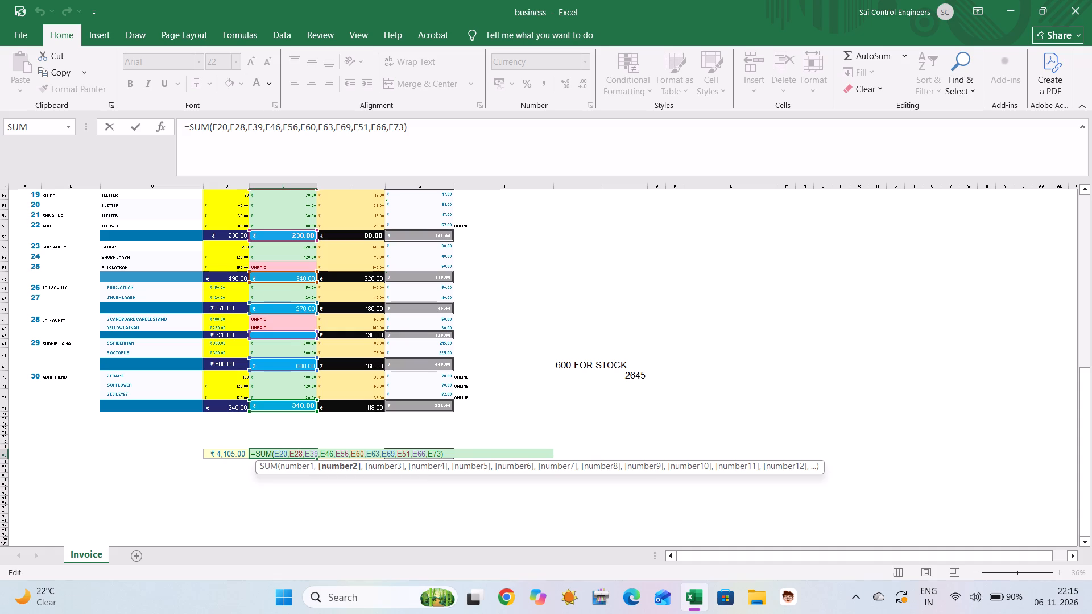
pyautogui.scroll(5, 308, 308)
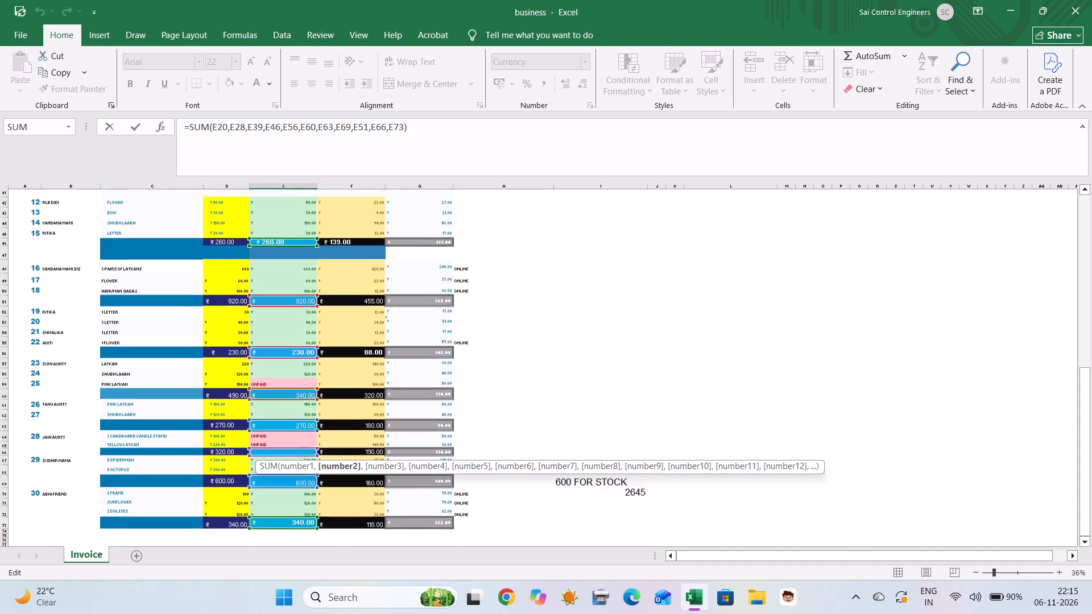
pyautogui.scroll(1, 308, 308)
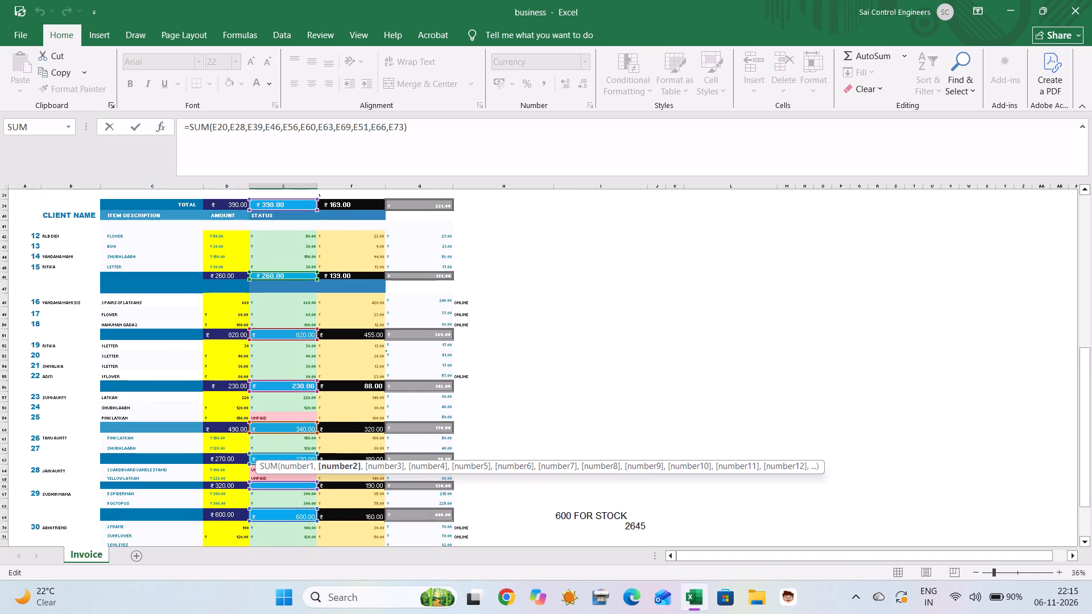
pyautogui.scroll(5, 308, 308)
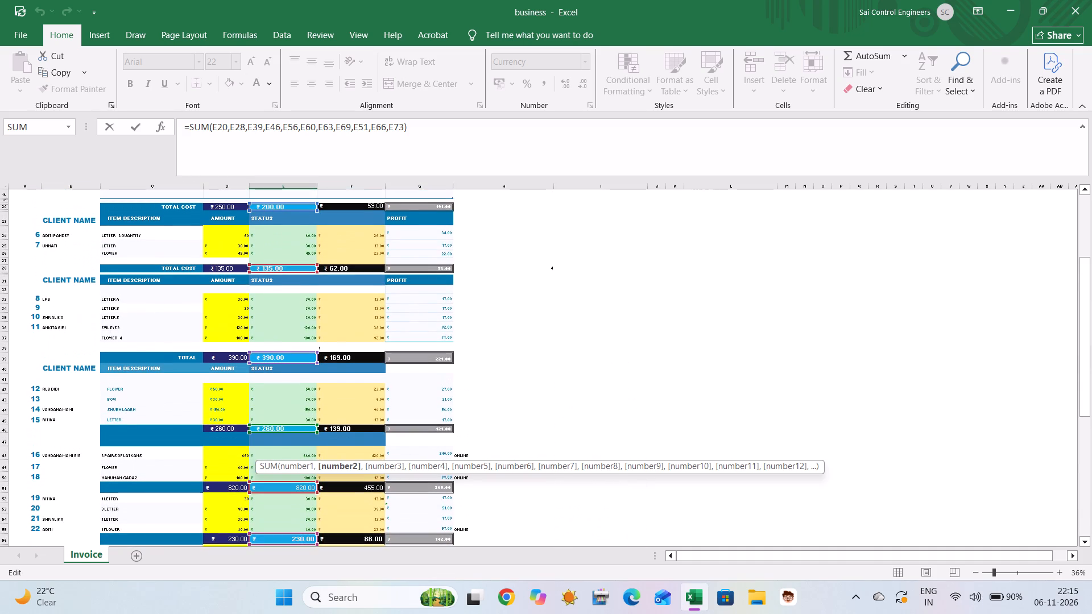
pyautogui.scroll(-1, 308, 308)
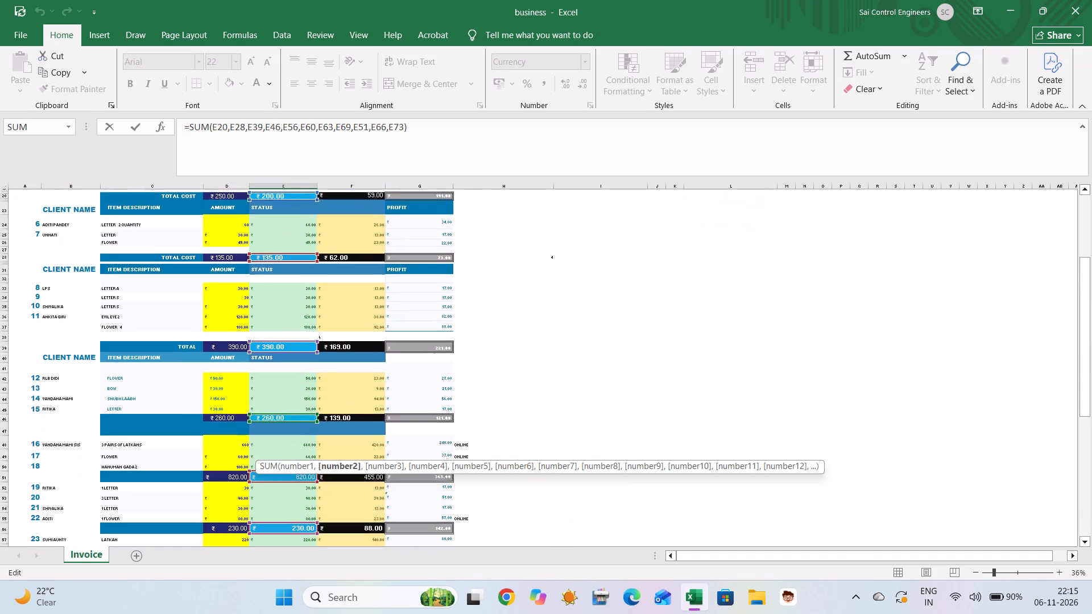
pyautogui.scroll(-1, 308, 308)
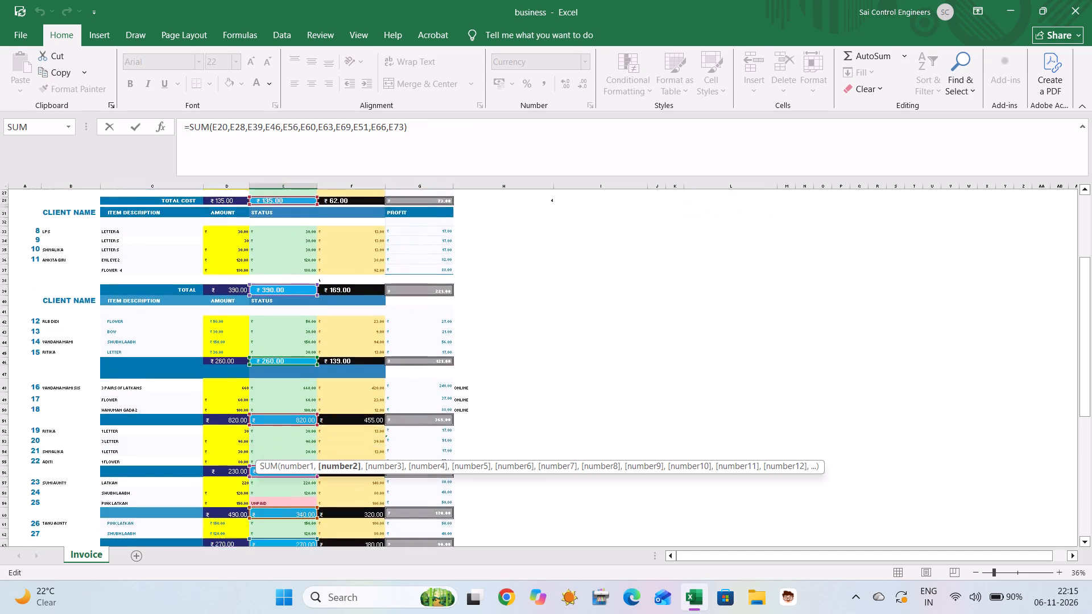
pyautogui.scroll(-3, 308, 308)
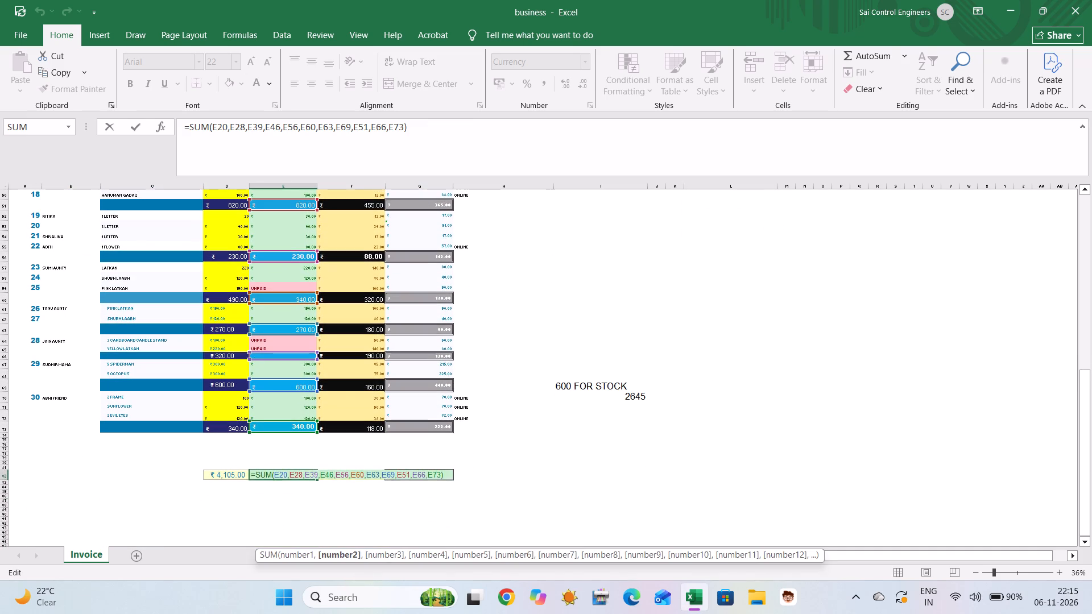
pyautogui.press('Return')
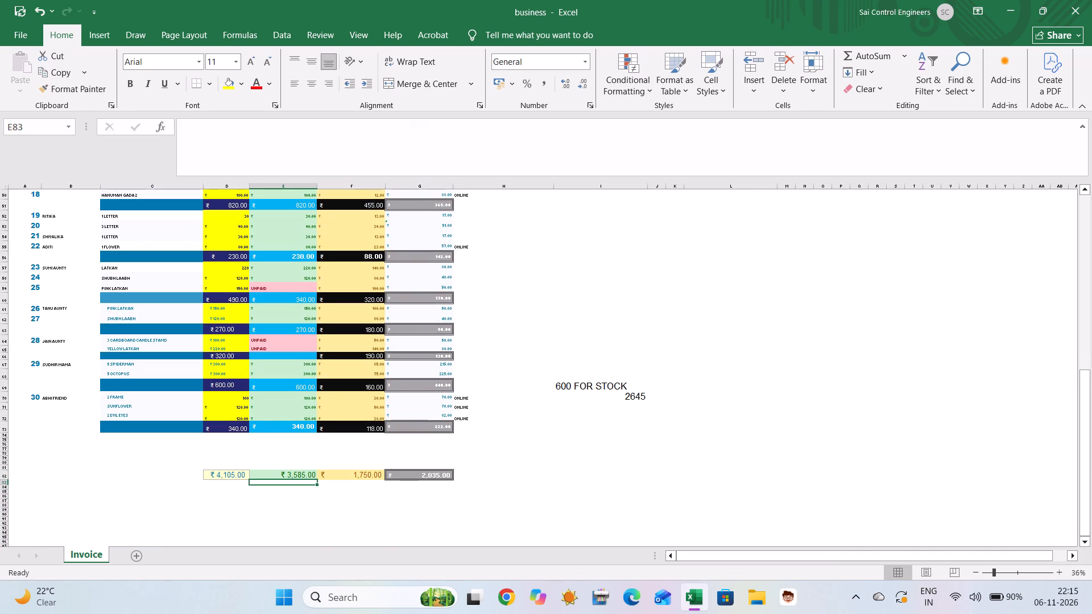
# Add order 28's subtotal F66 to the SUM formula of the grand total in F82.
pyautogui.click(362, 478)
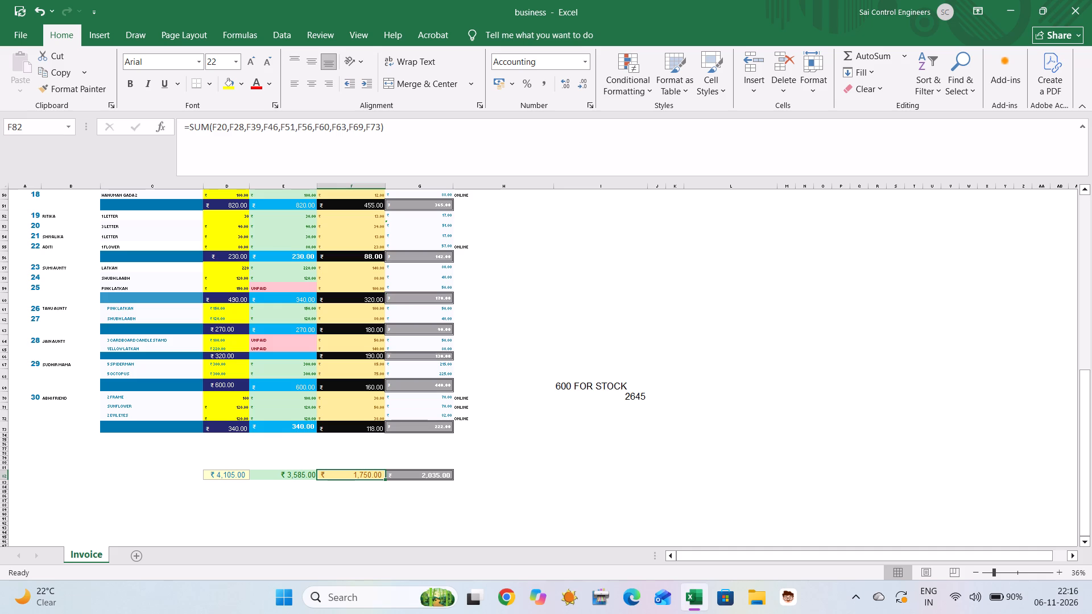
pyautogui.doubleClick(369, 473)
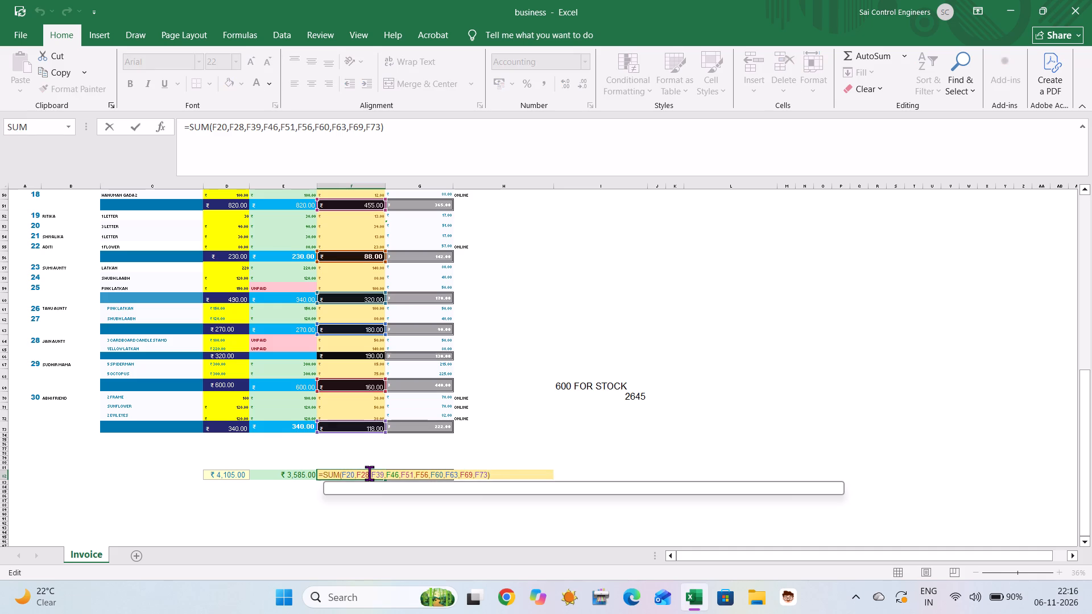
pyautogui.scroll(1, 441, 316)
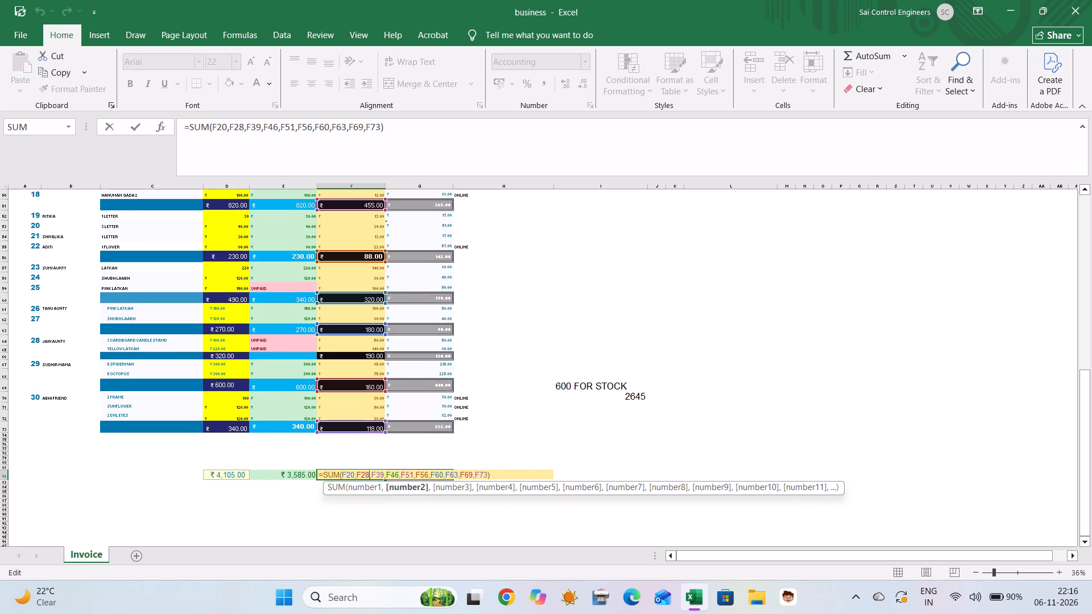
pyautogui.click(502, 476)
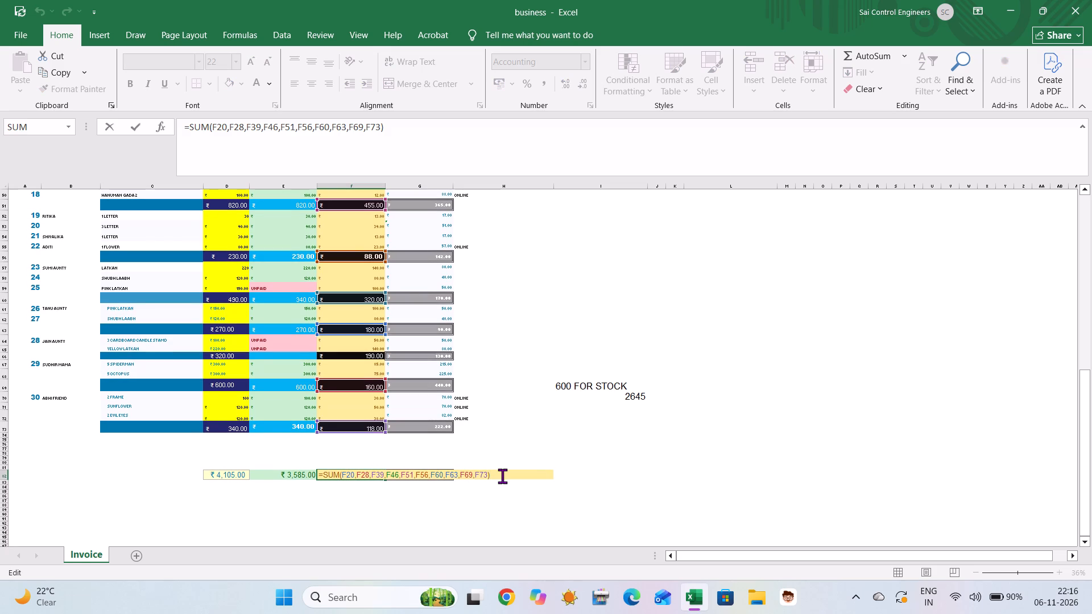
pyautogui.press('BackSpace')
pyautogui.press(',')
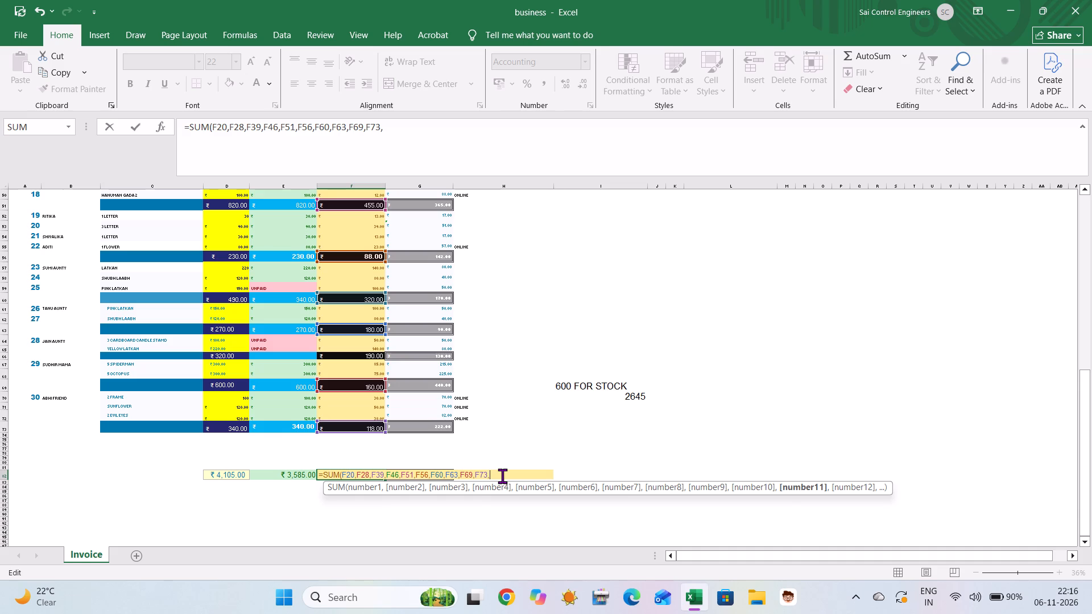
pyautogui.write('F66')
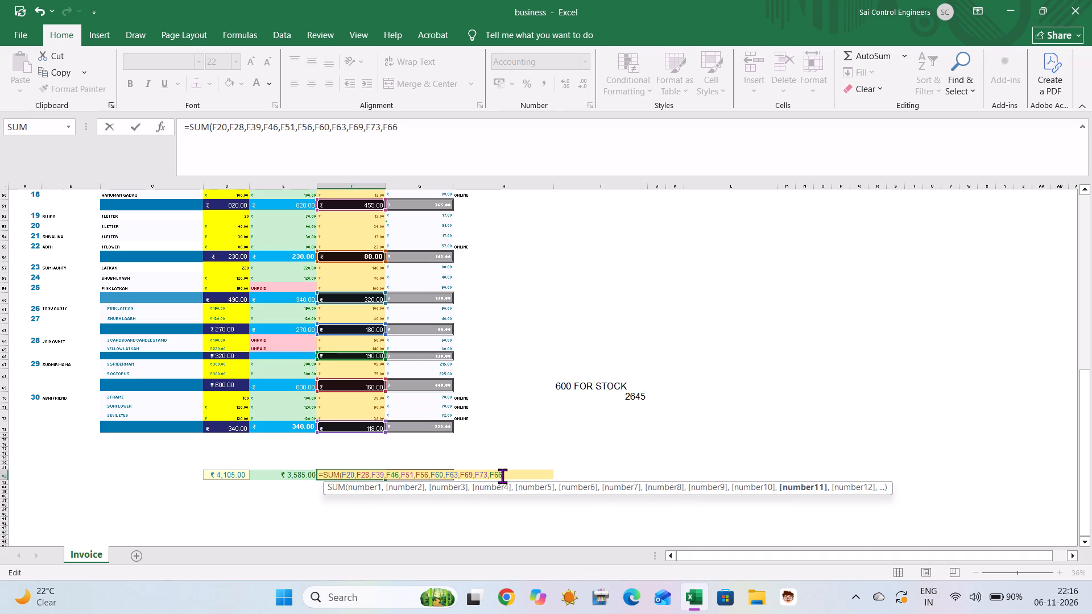
pyautogui.press('Return')
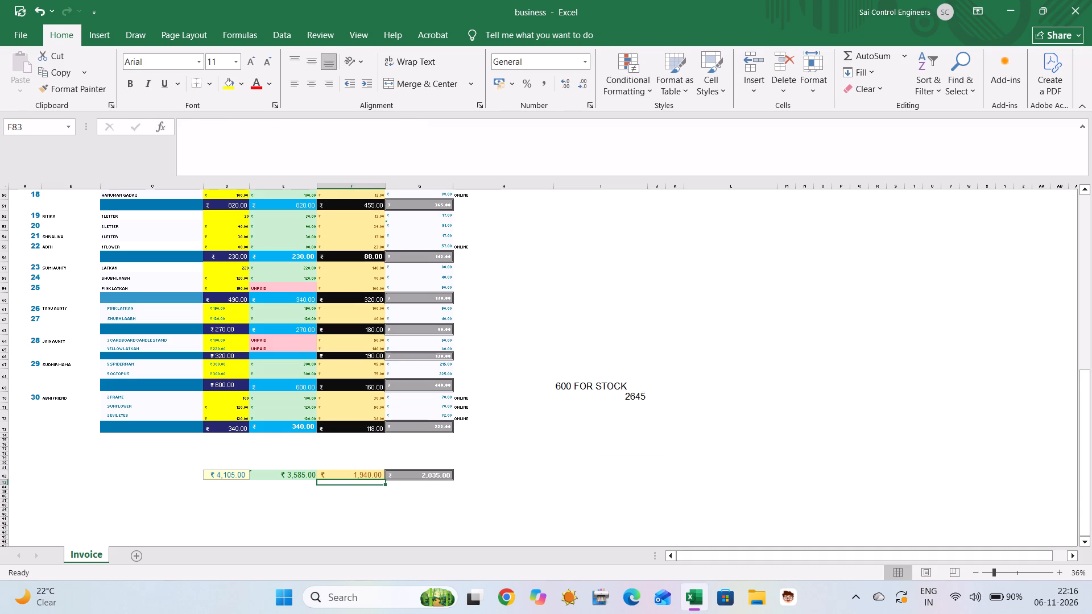
# Add order 28's profit subtotal G66 to the SUM formula of the grand total in G82.
pyautogui.click(437, 474)
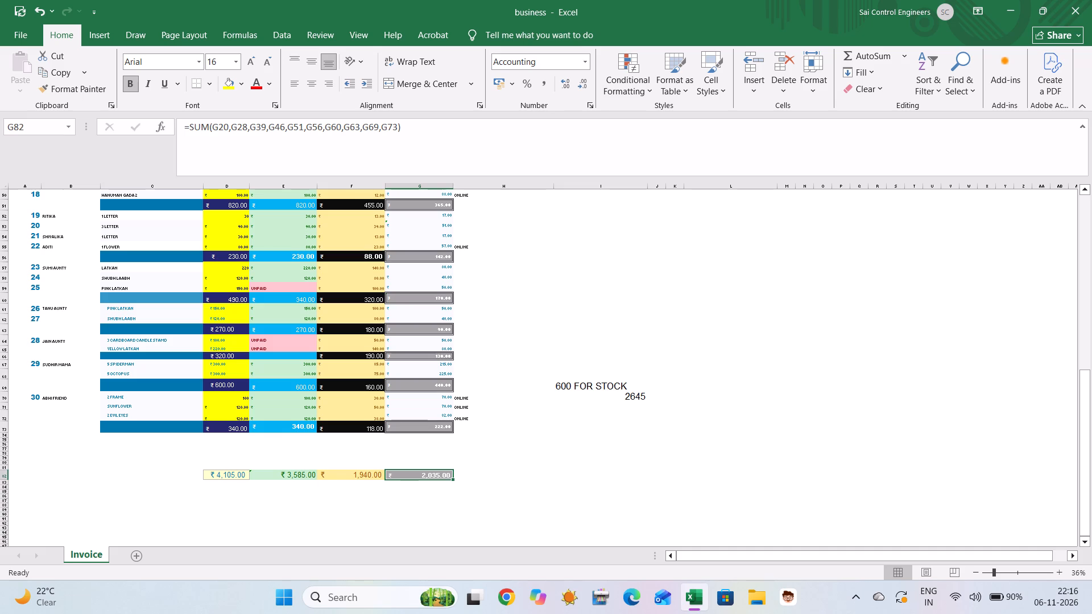
pyautogui.scroll(1, 437, 474)
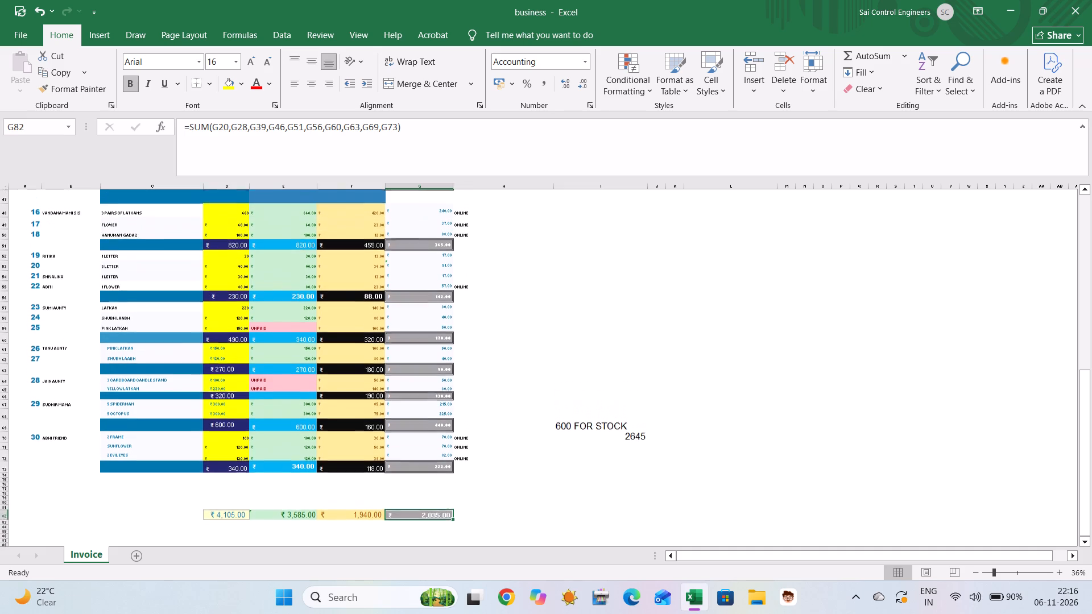
pyautogui.scroll(1, 437, 474)
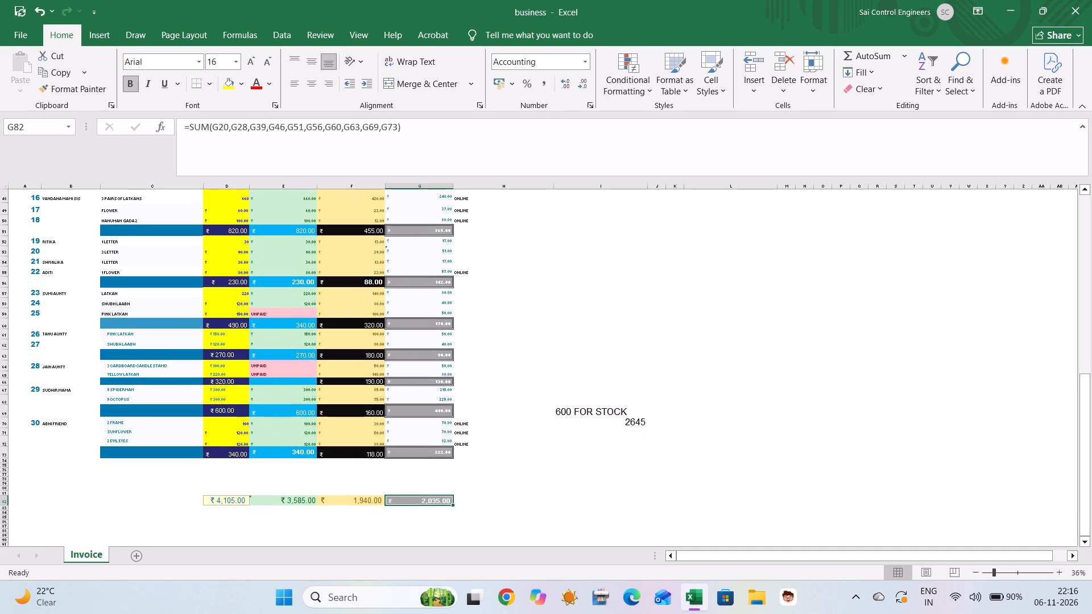
pyautogui.doubleClick(432, 500)
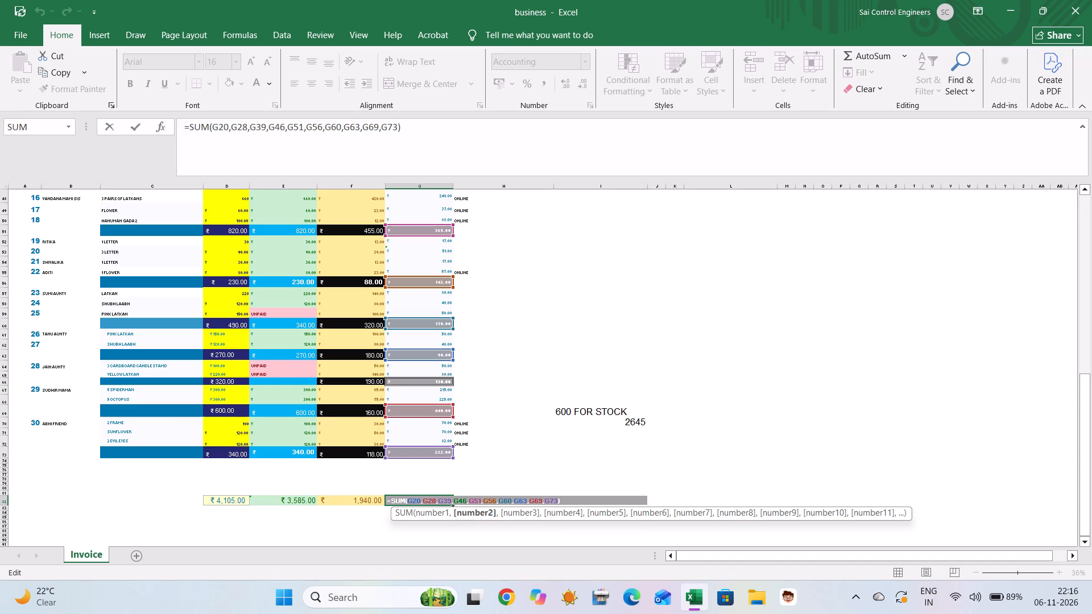
pyautogui.click(565, 500)
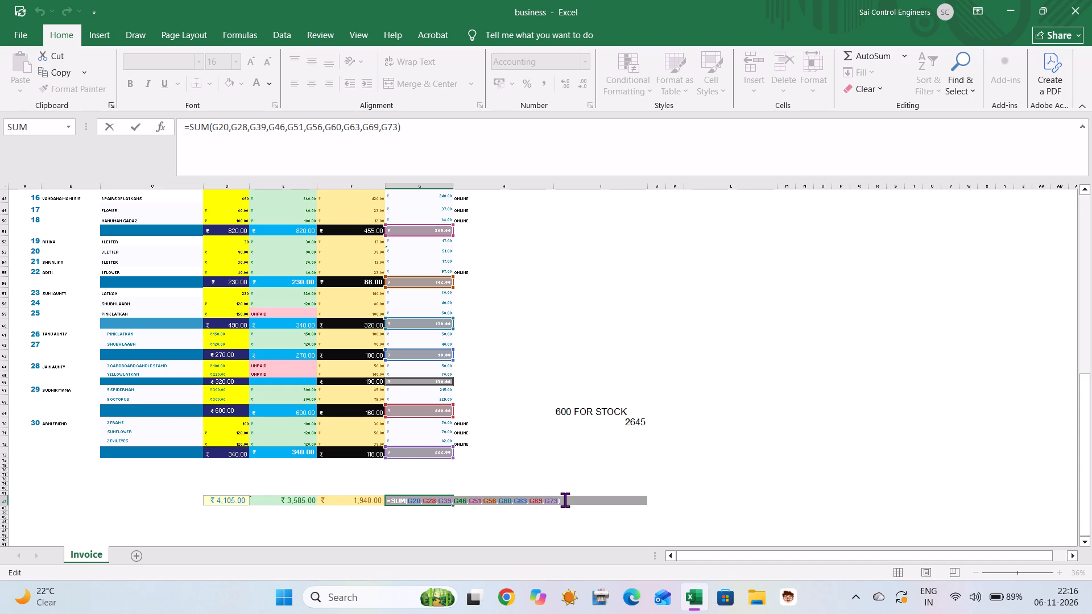
pyautogui.press('BackSpace')
pyautogui.press('g')
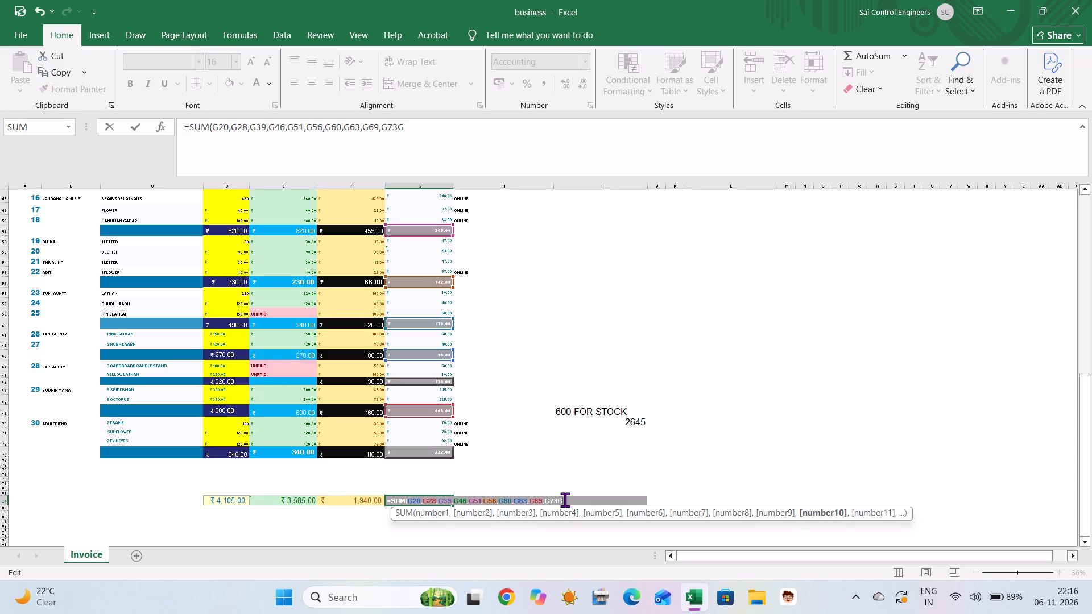
pyautogui.press('BackSpace')
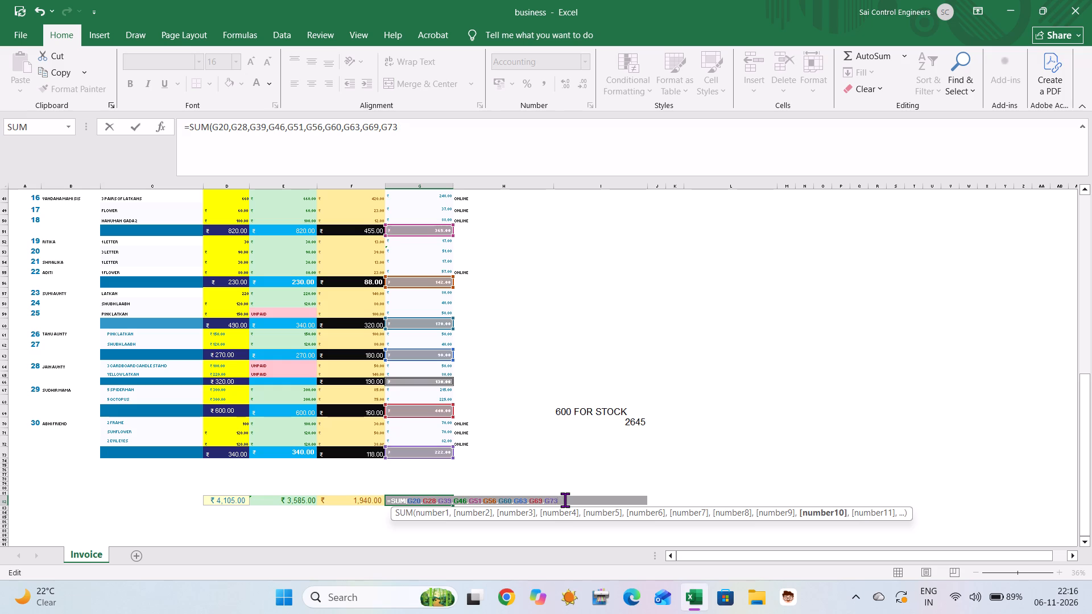
pyautogui.write(',G66')
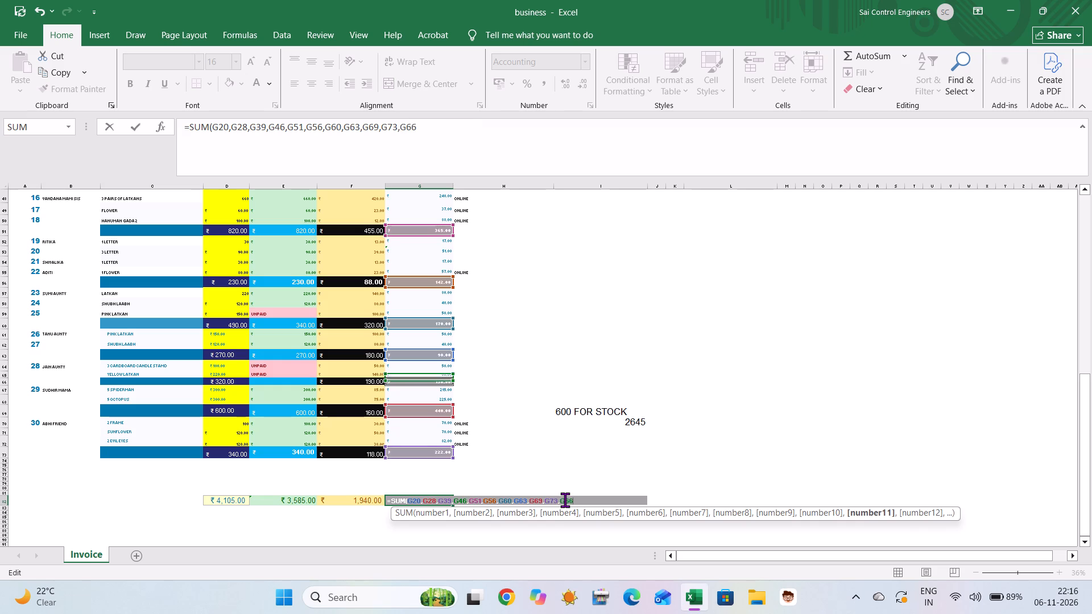
pyautogui.scroll(3, 565, 500)
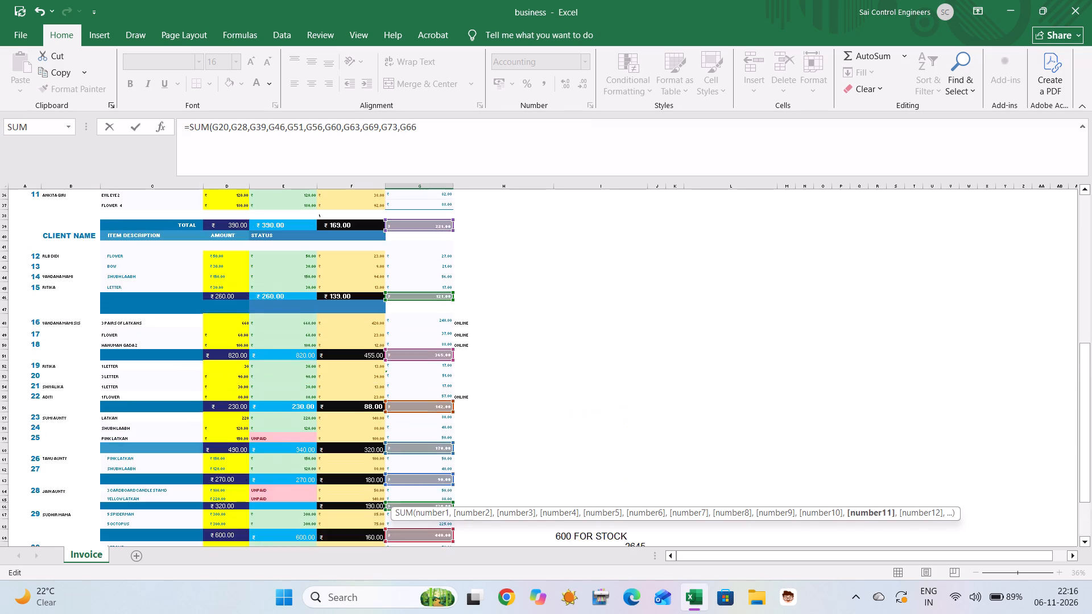
pyautogui.scroll(9, 565, 500)
pyautogui.scroll(-3, 565, 500)
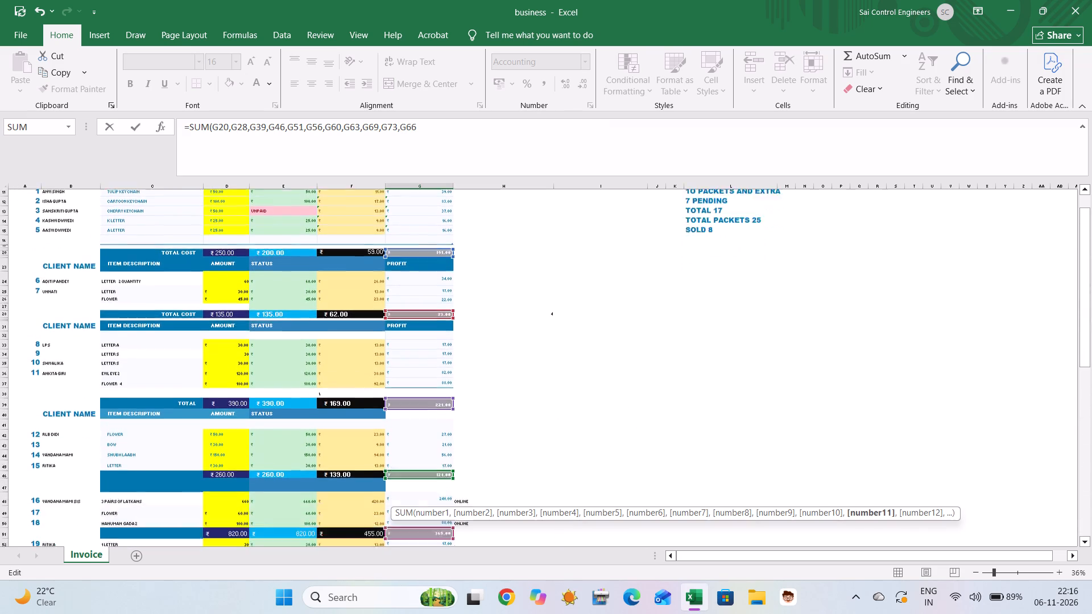
pyautogui.scroll(-5, 565, 500)
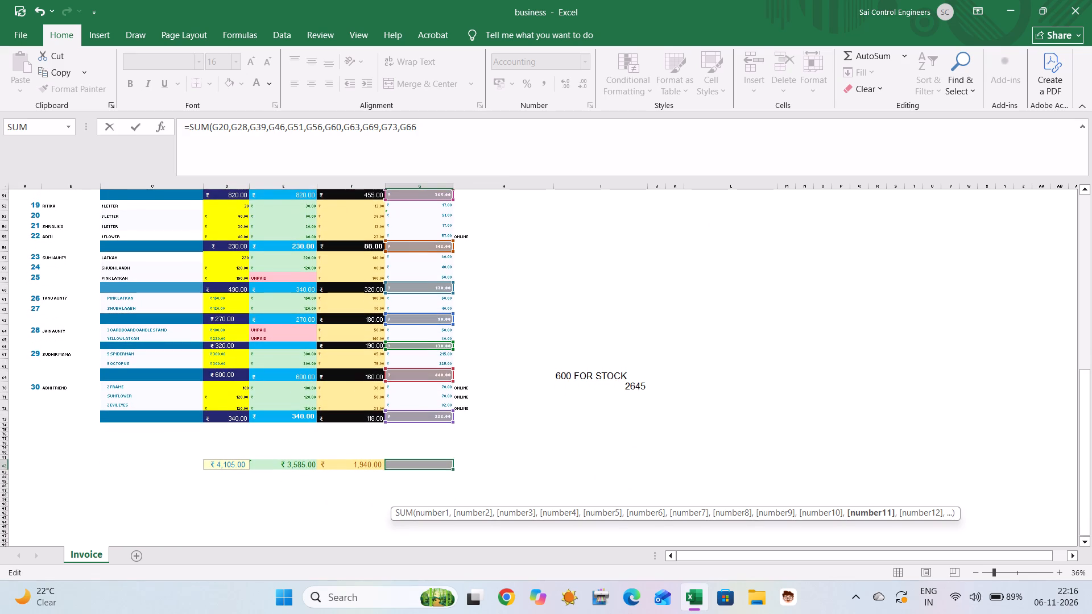
pyautogui.press('Return')
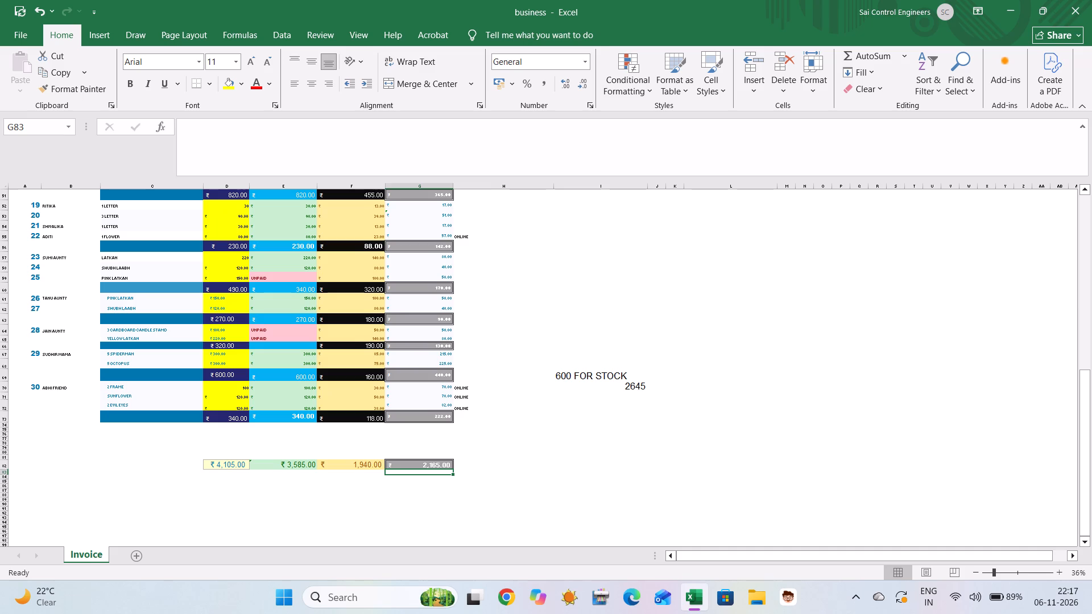
# Change the stock note in I69 to read 600 FOR RESTOCK.
pyautogui.doubleClick(593, 375)
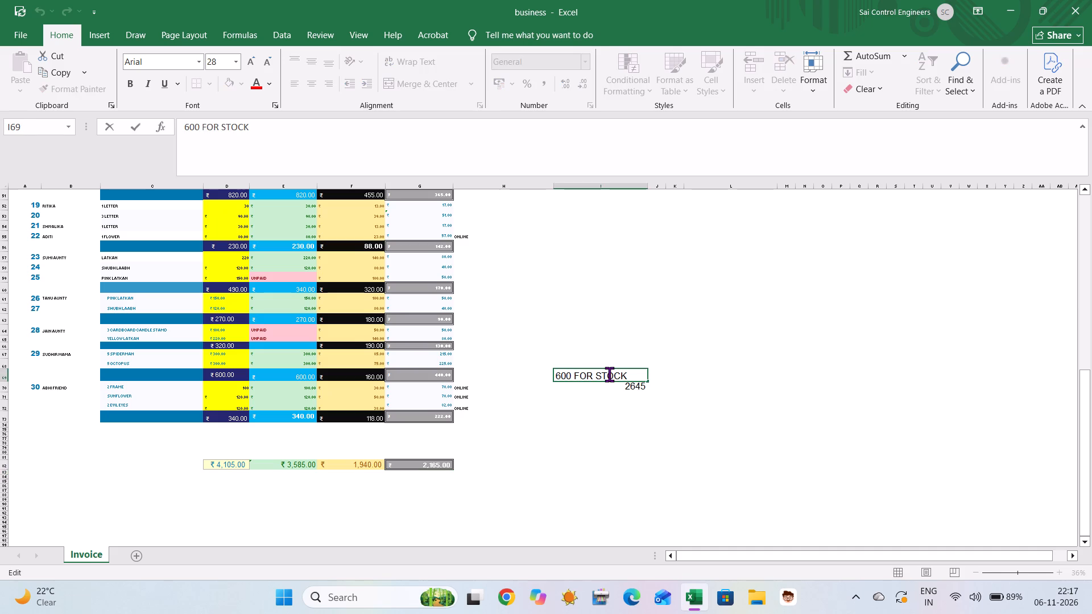
pyautogui.write('RE')
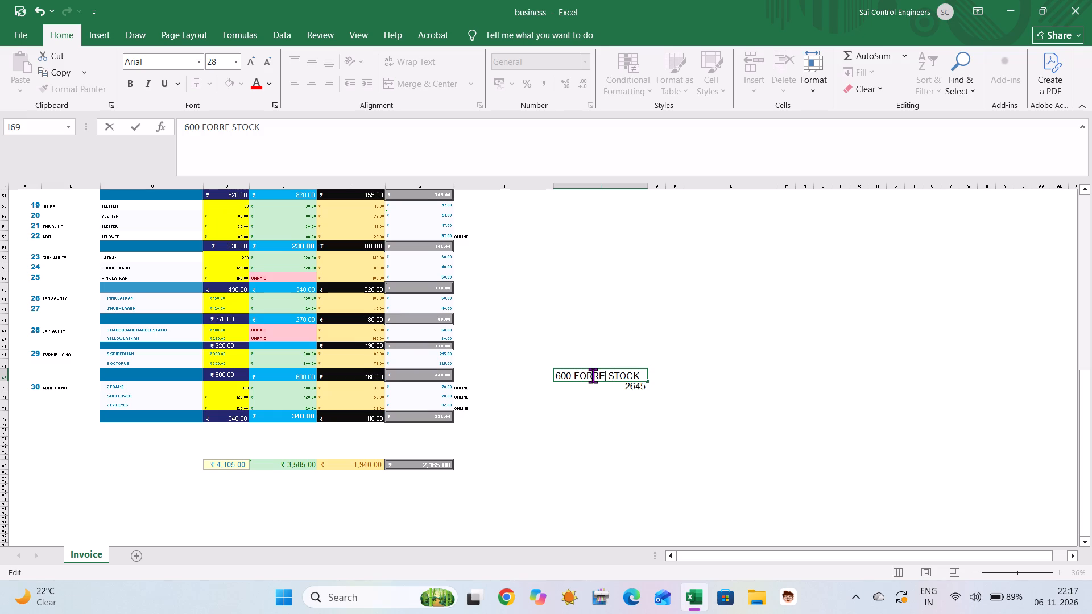
pyautogui.click(593, 375)
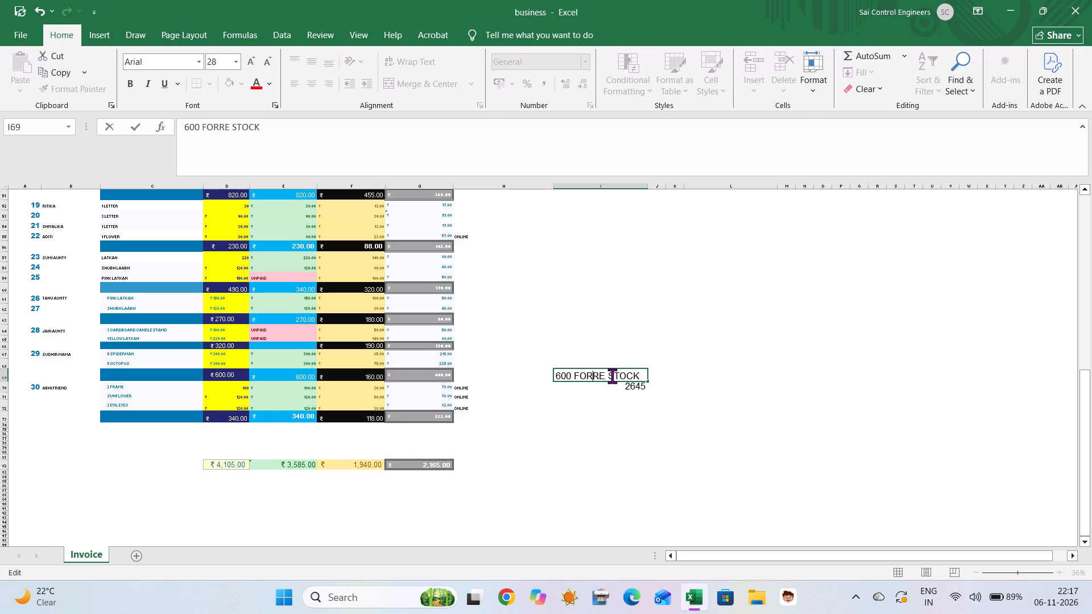
pyautogui.press('space')
pyautogui.click(612, 376)
pyautogui.press('BackSpace')
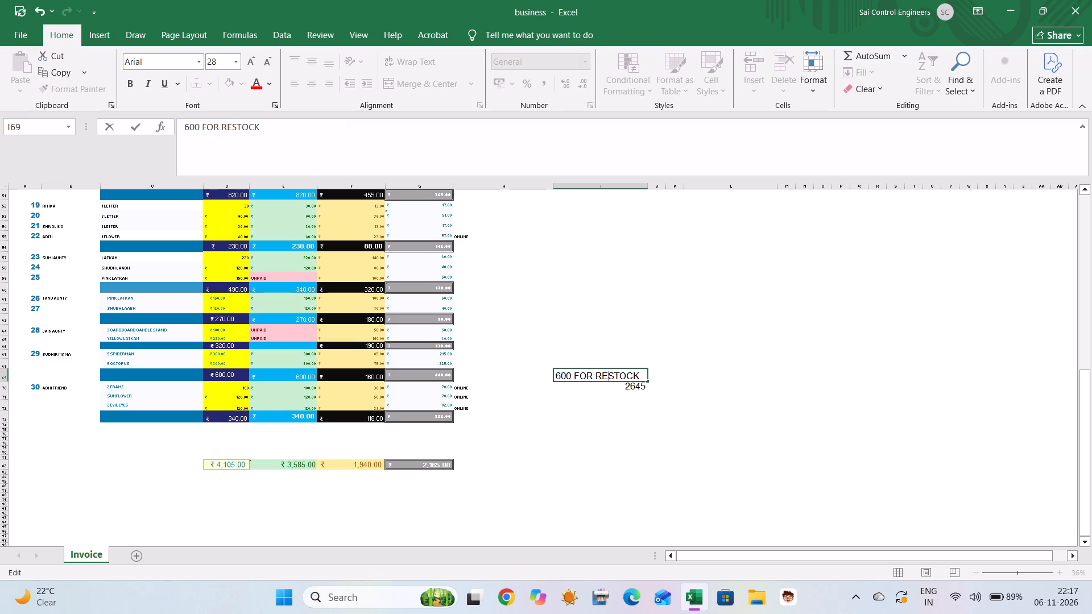
pyautogui.click(705, 341)
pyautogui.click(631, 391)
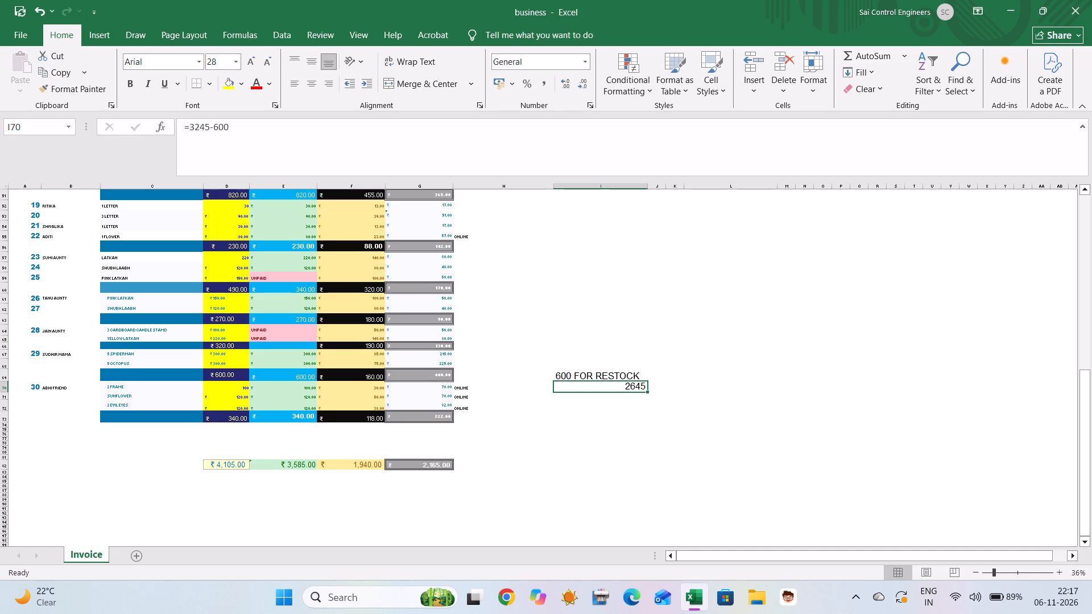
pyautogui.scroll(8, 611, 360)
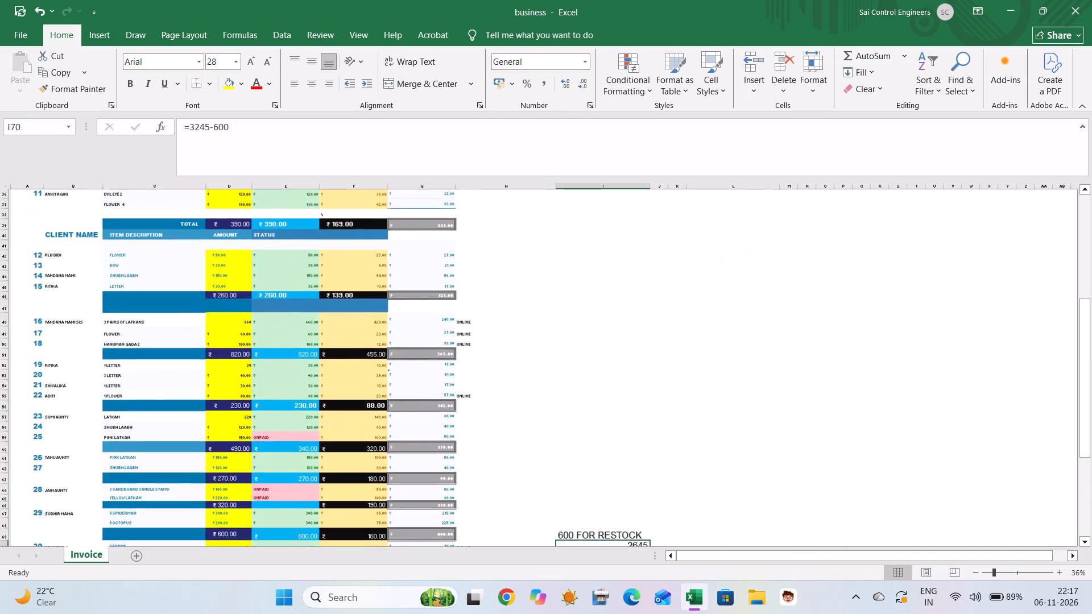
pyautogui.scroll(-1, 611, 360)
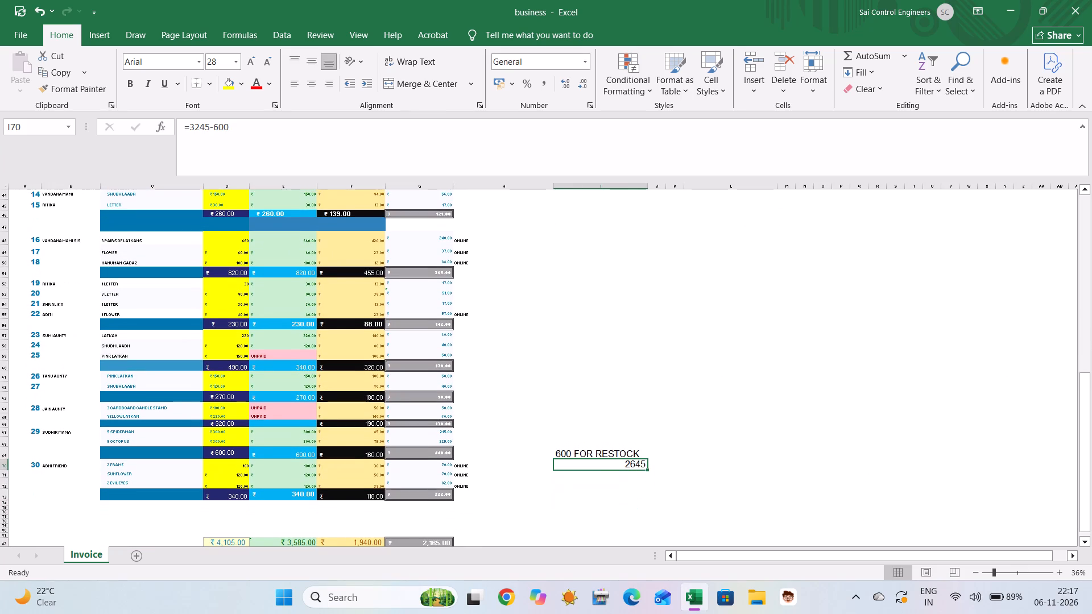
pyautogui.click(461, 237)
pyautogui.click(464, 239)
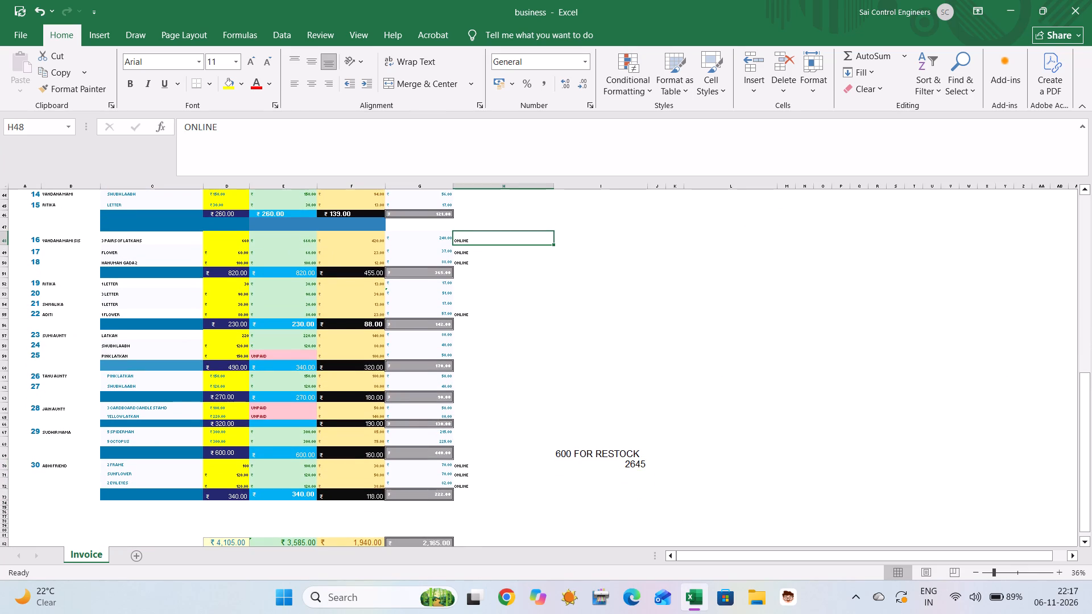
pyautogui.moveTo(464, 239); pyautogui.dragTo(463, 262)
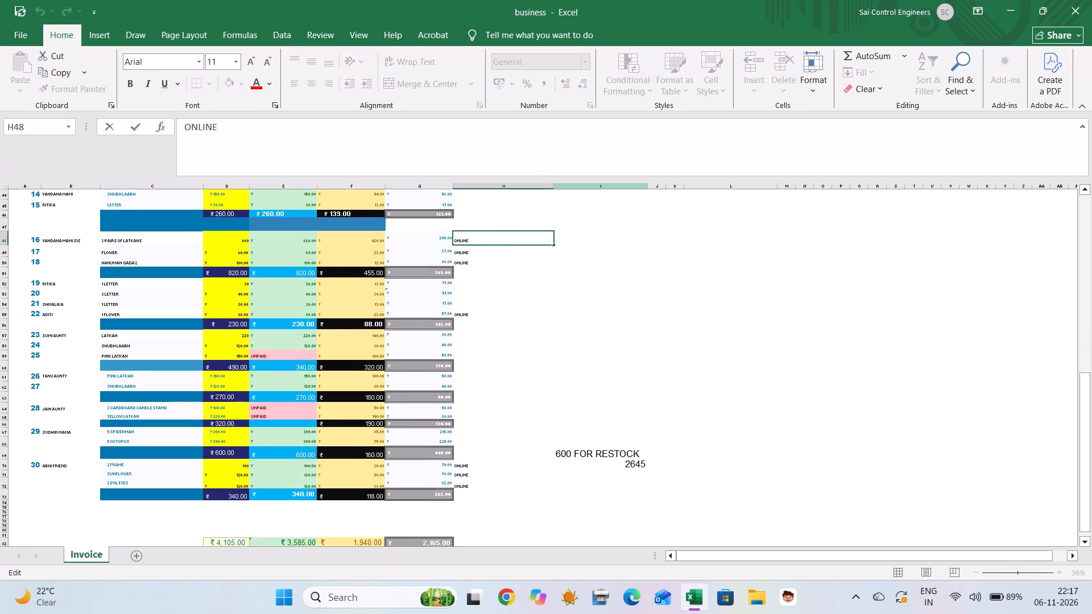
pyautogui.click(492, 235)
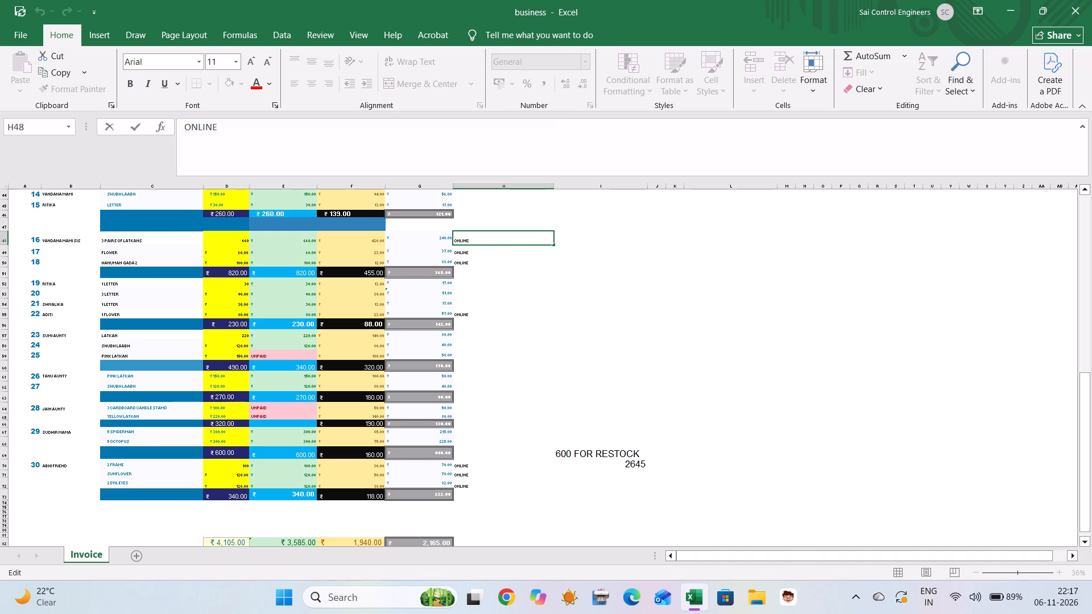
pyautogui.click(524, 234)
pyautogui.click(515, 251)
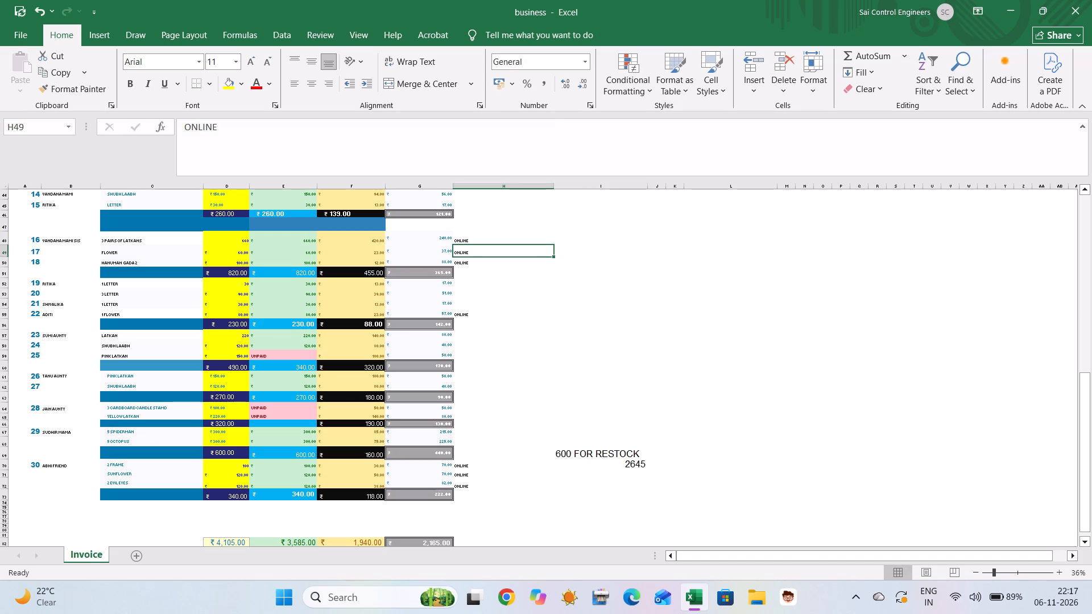
# Narrow column H so it is only somewhat wider than its ONLINE labels.
pyautogui.moveTo(553, 188); pyautogui.dragTo(519, 194)
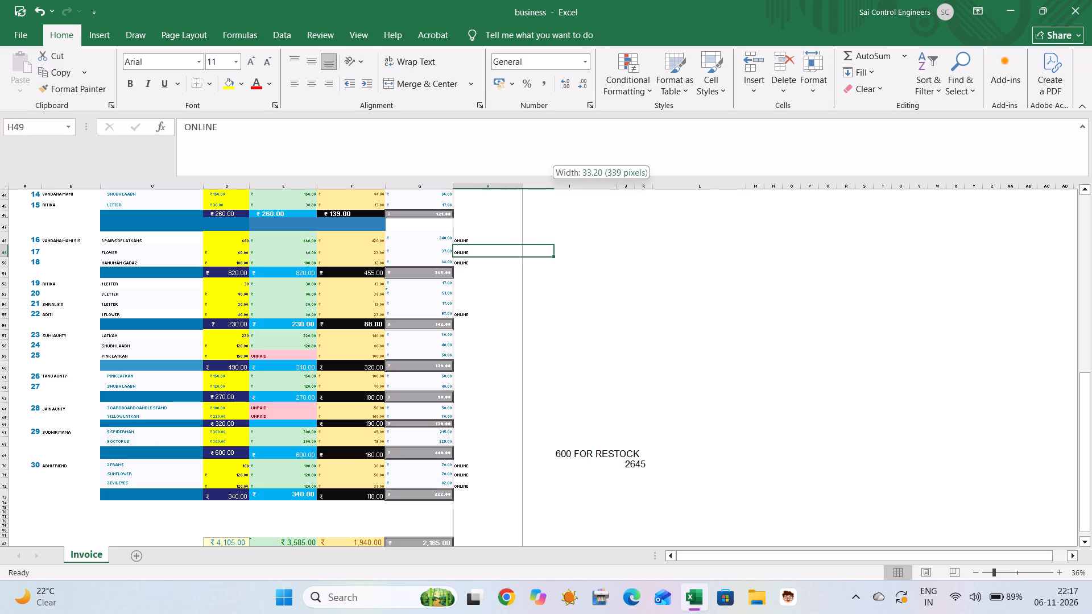
pyautogui.moveTo(519, 194); pyautogui.dragTo(490, 195)
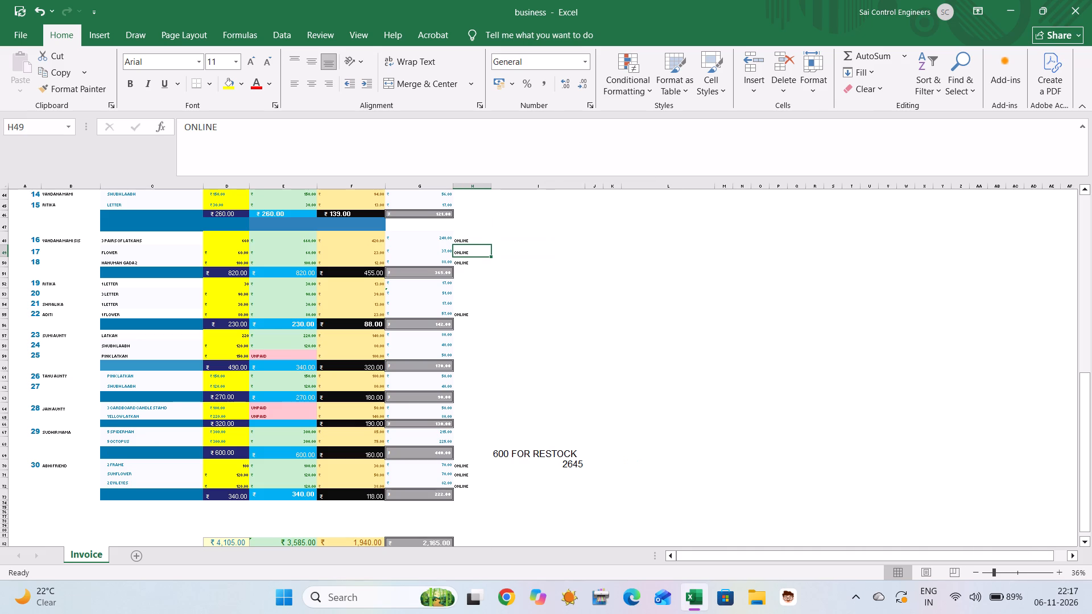
# Apply the Calculation cell style to the ONLINE labels of orders 16 to 18 in H48:H50.
pyautogui.click(462, 237)
pyautogui.moveTo(462, 237); pyautogui.dragTo(458, 262)
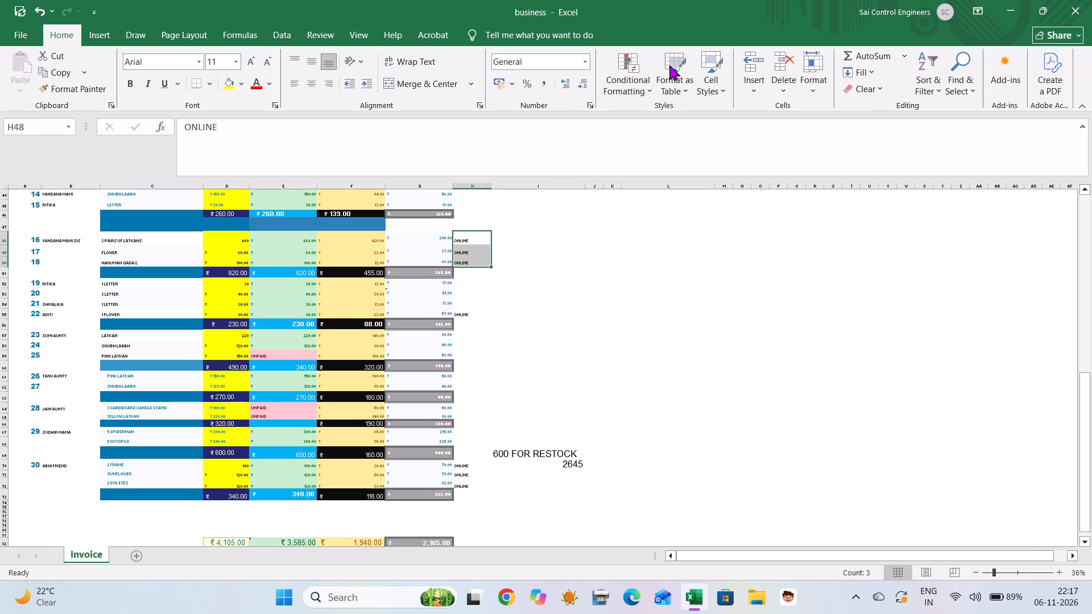
pyautogui.click(701, 60)
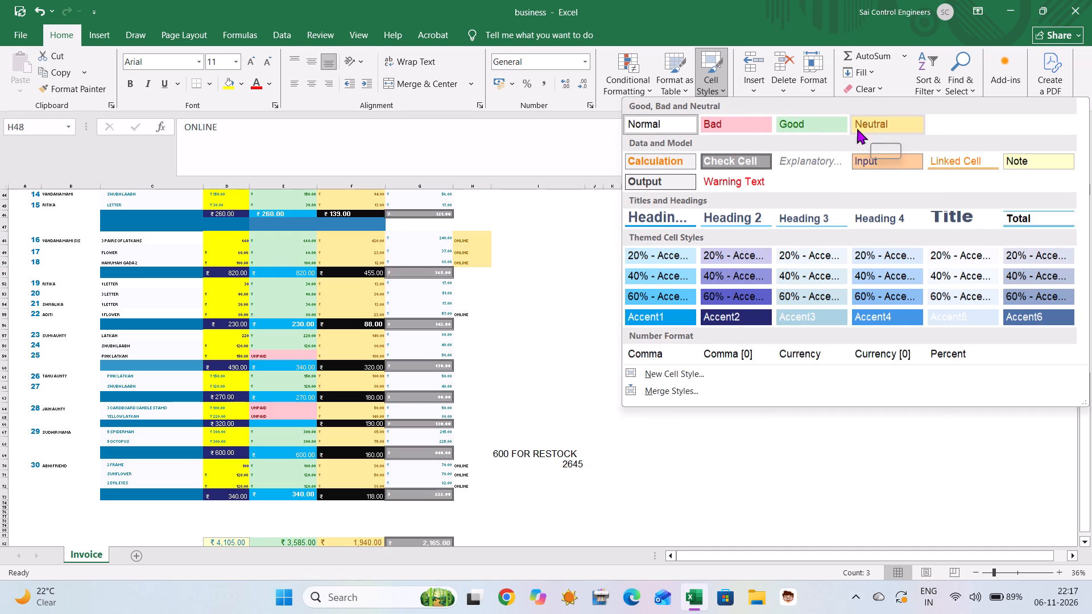
pyautogui.click(673, 153)
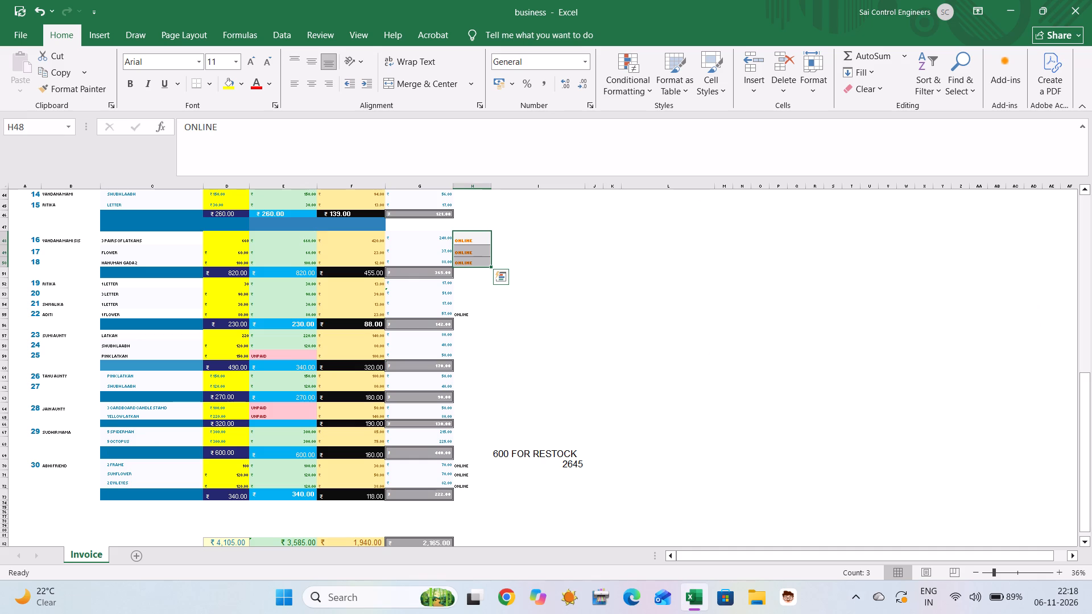
# Copy the styled ONLINE labels H48:H50 and use Paste Special to paste them starting at order 22's label in H55.
pyautogui.hotkey('ctrl', 'c')
pyautogui.click(464, 312)
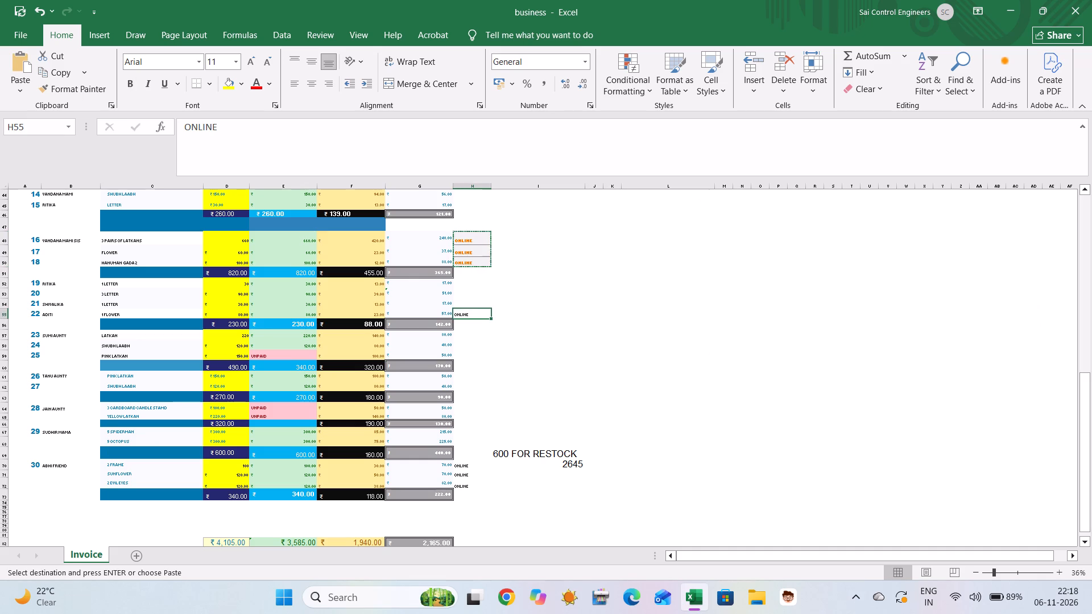
pyautogui.keyDown('ctrl'); pyautogui.click(464, 312); pyautogui.keyUp('ctrl')
pyautogui.hotkey('ctrl', 'shift', 'v')
pyautogui.hotkey('ctrl', 'shift', 'v')
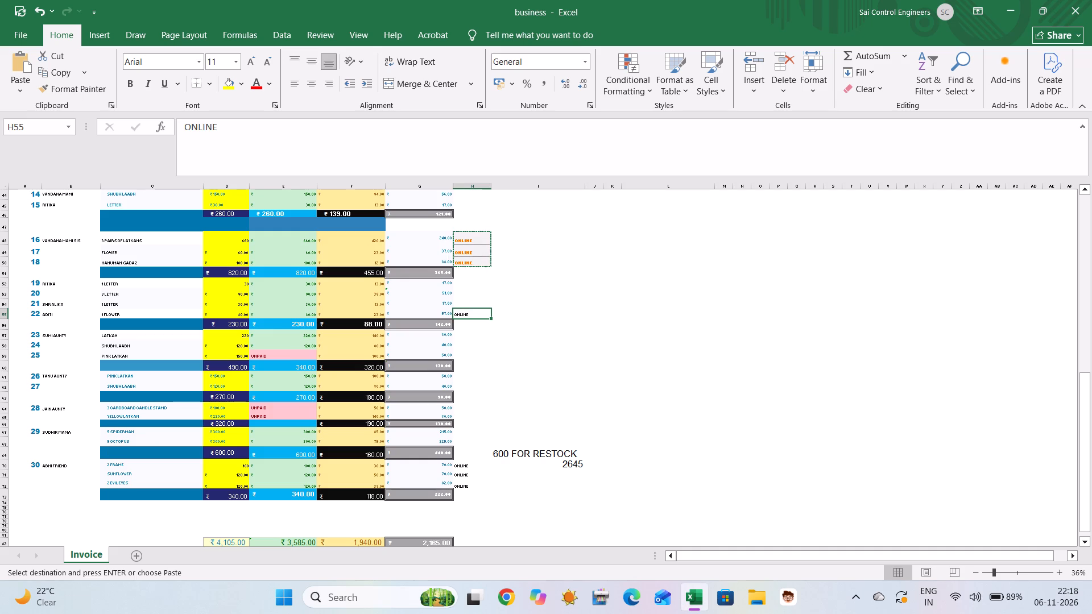
pyautogui.hotkey('ctrl', 'shift', 'v')
pyautogui.rightClick(464, 312)
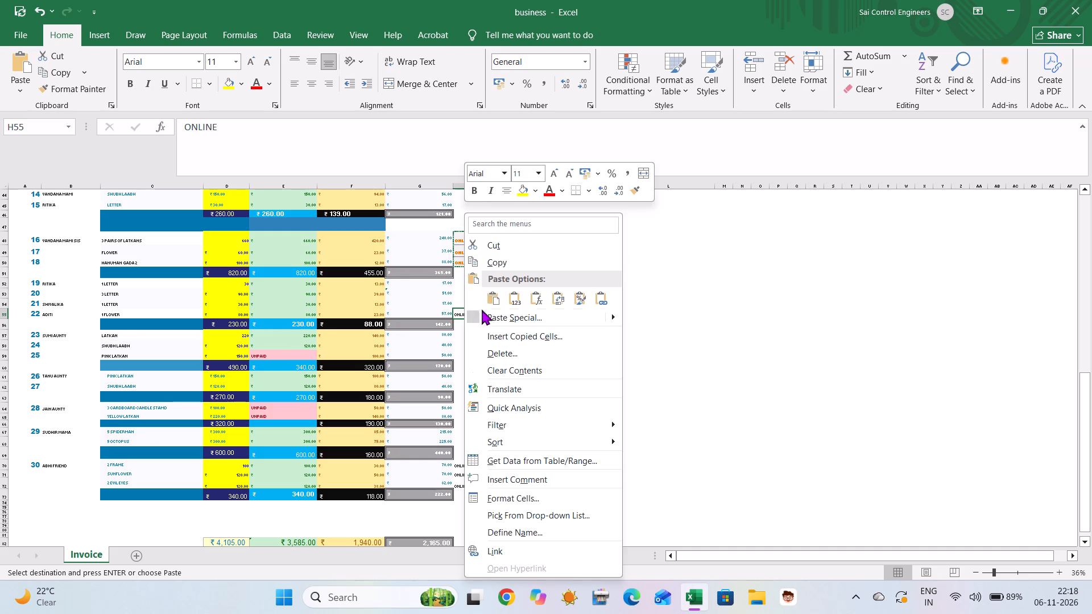
pyautogui.click(490, 314)
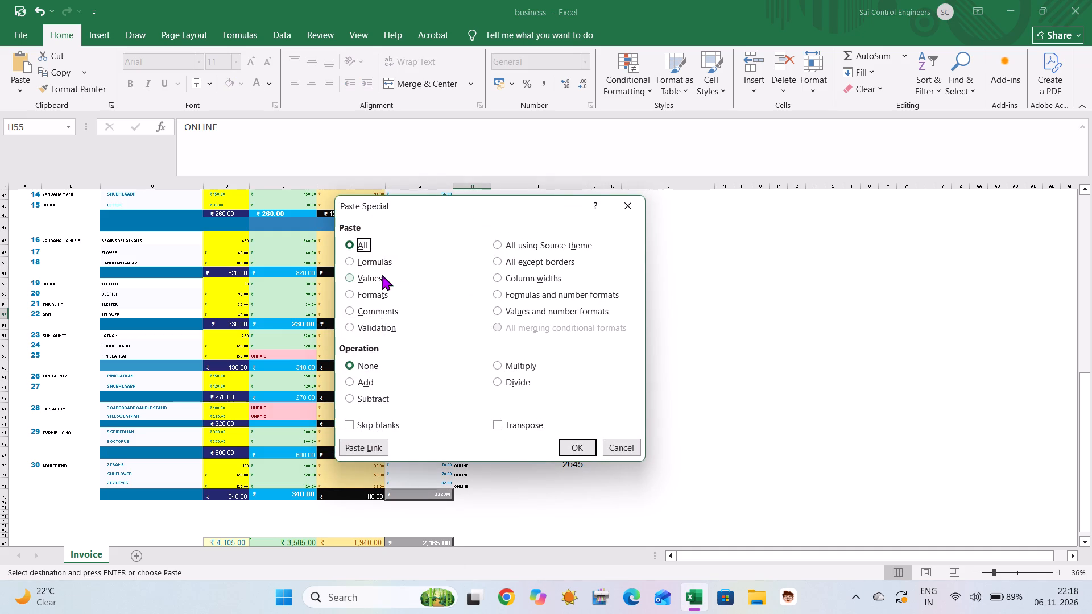
pyautogui.moveTo(370, 292); pyautogui.dragTo(576, 442)
pyautogui.click(576, 442)
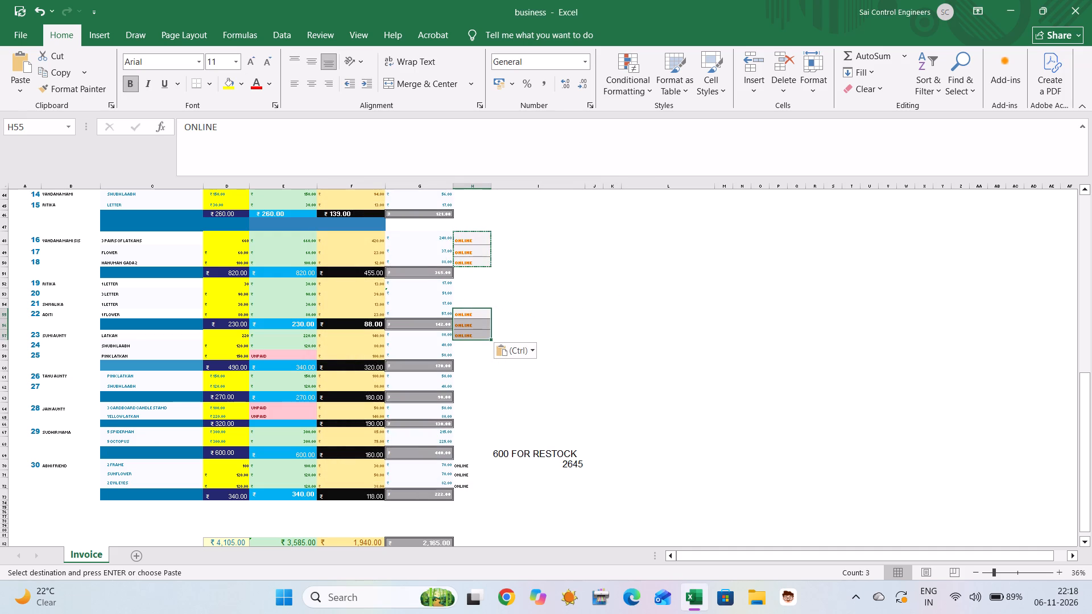
# Use Paste Special with Formats to give order 30's ONLINE labels in H70:H72 the same Calculation style.
pyautogui.moveTo(462, 464); pyautogui.dragTo(467, 484)
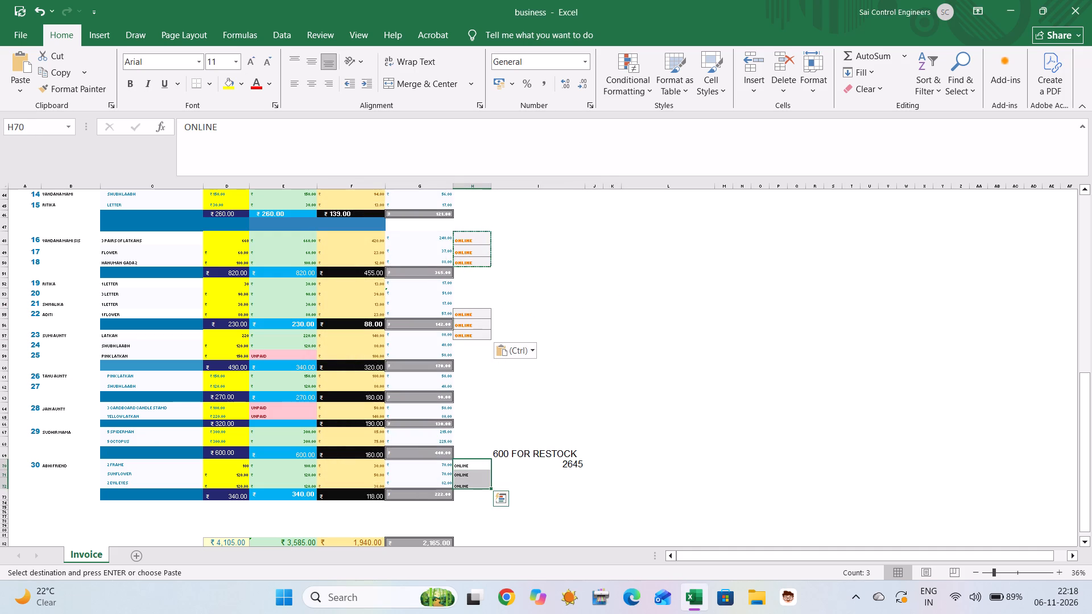
pyautogui.rightClick(467, 484)
pyautogui.click(515, 223)
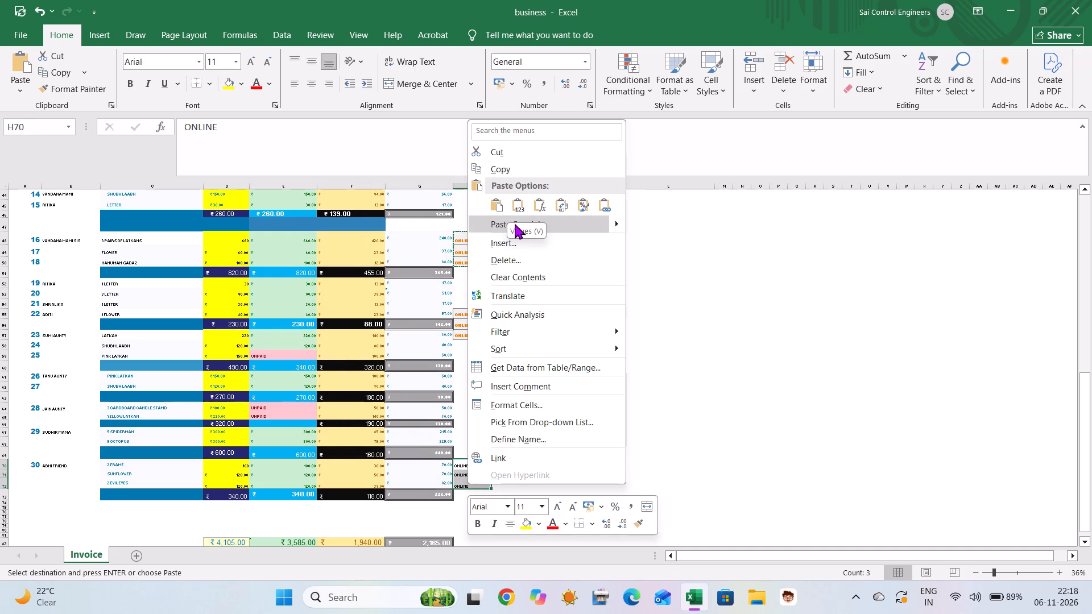
pyautogui.click(515, 223)
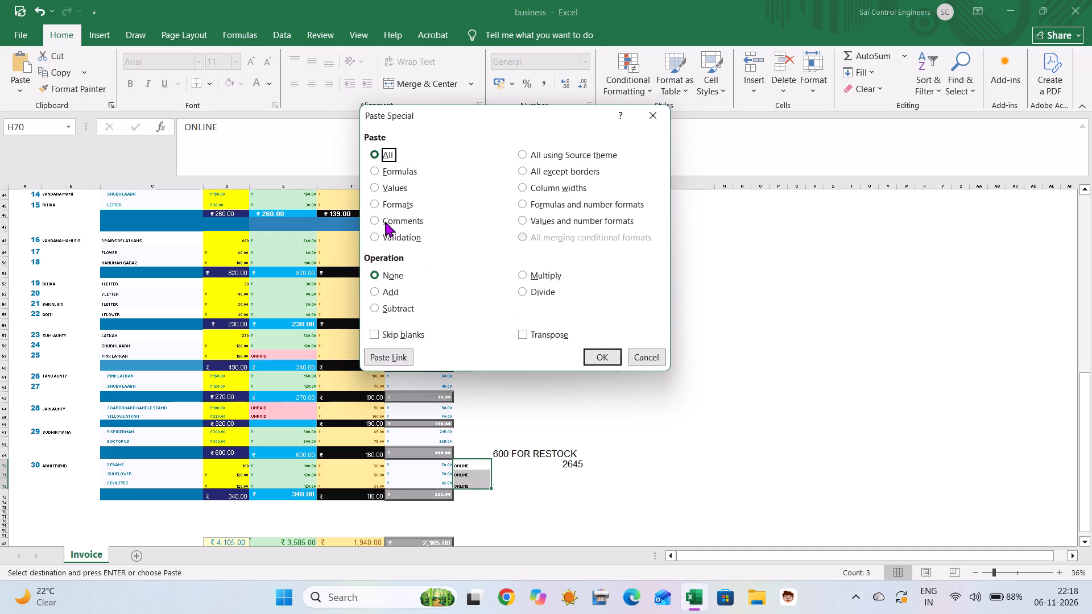
pyautogui.click(380, 205)
pyautogui.click(589, 354)
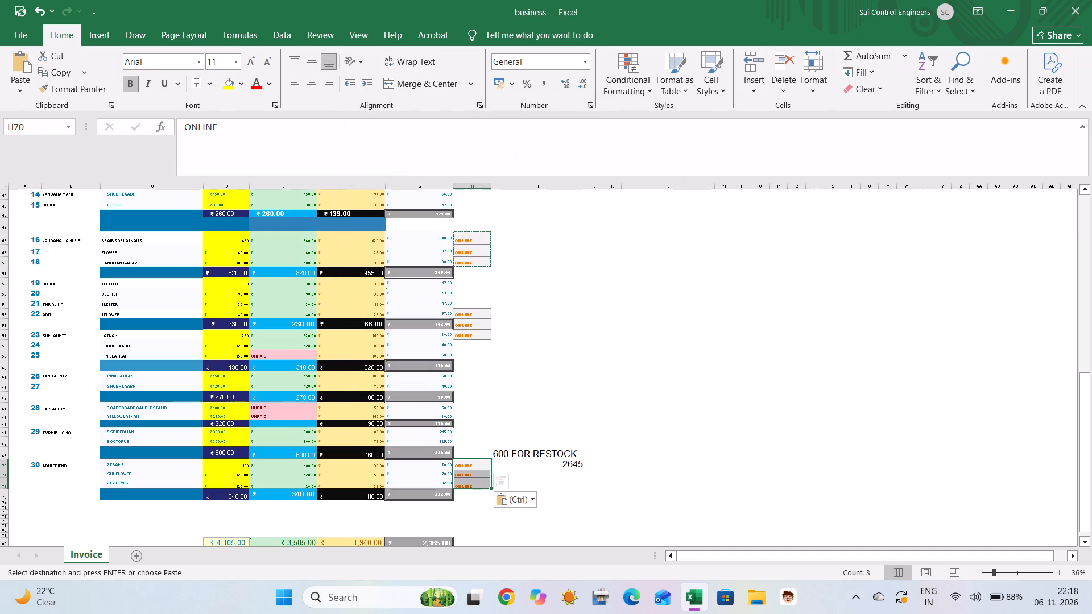
pyautogui.click(632, 361)
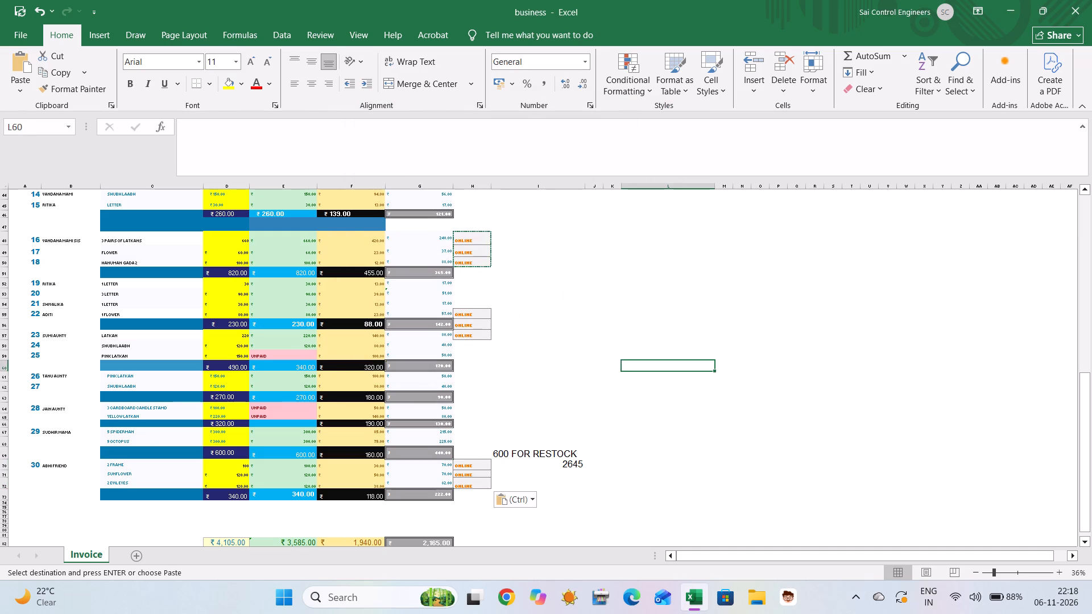
pyautogui.press('BackSpace')
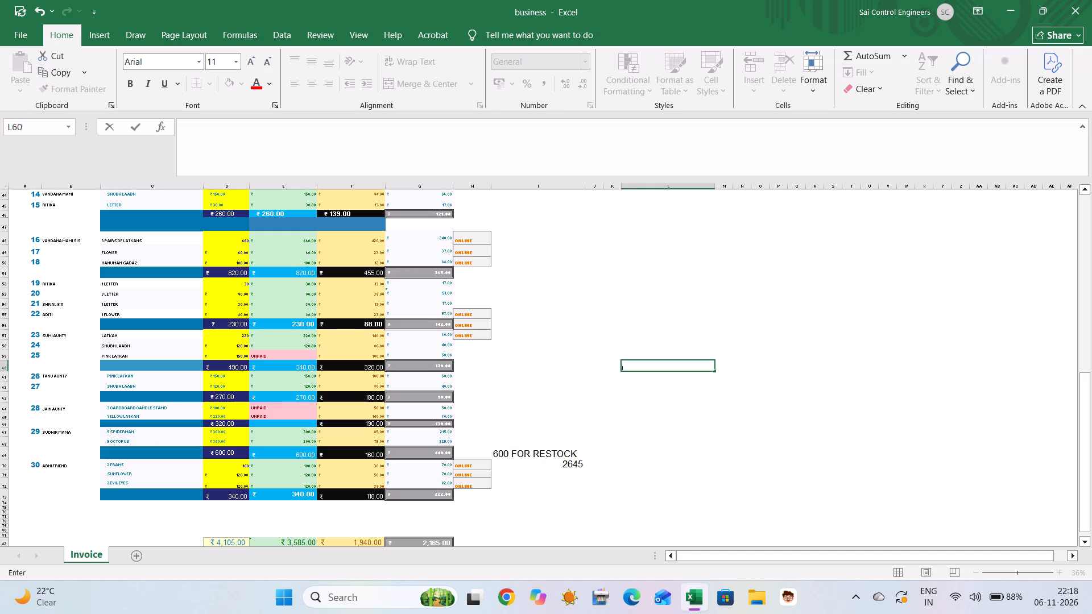
# Clear the extra ONLINE text from H57 and H56 below order 22's label.
pyautogui.click(475, 334)
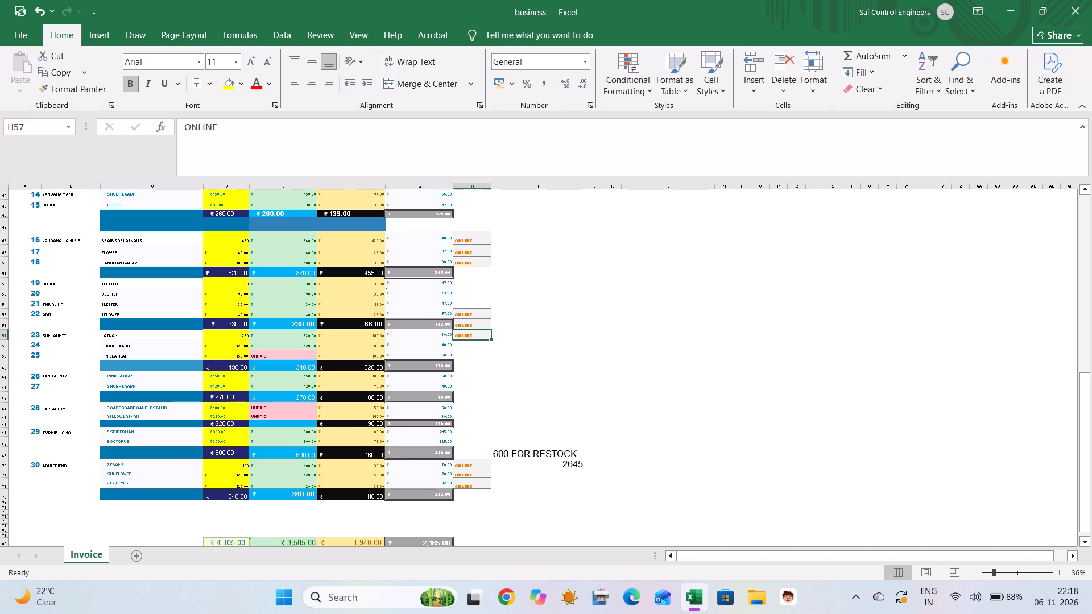
pyautogui.press('BackSpace')
pyautogui.press('BackSpace')
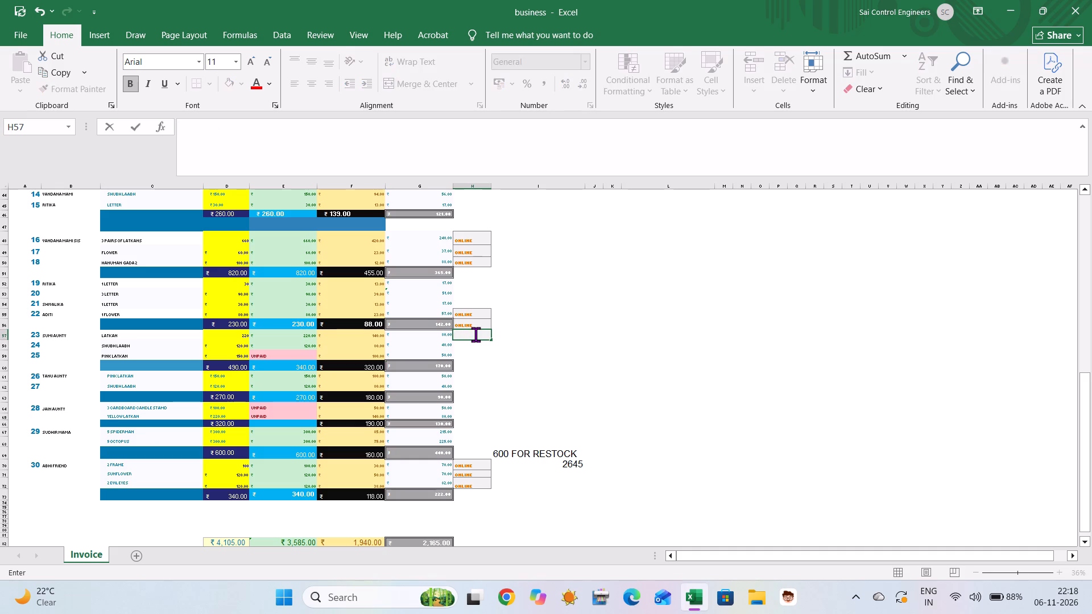
pyautogui.click(475, 321)
pyautogui.press('BackSpace')
pyautogui.press('BackSpace')
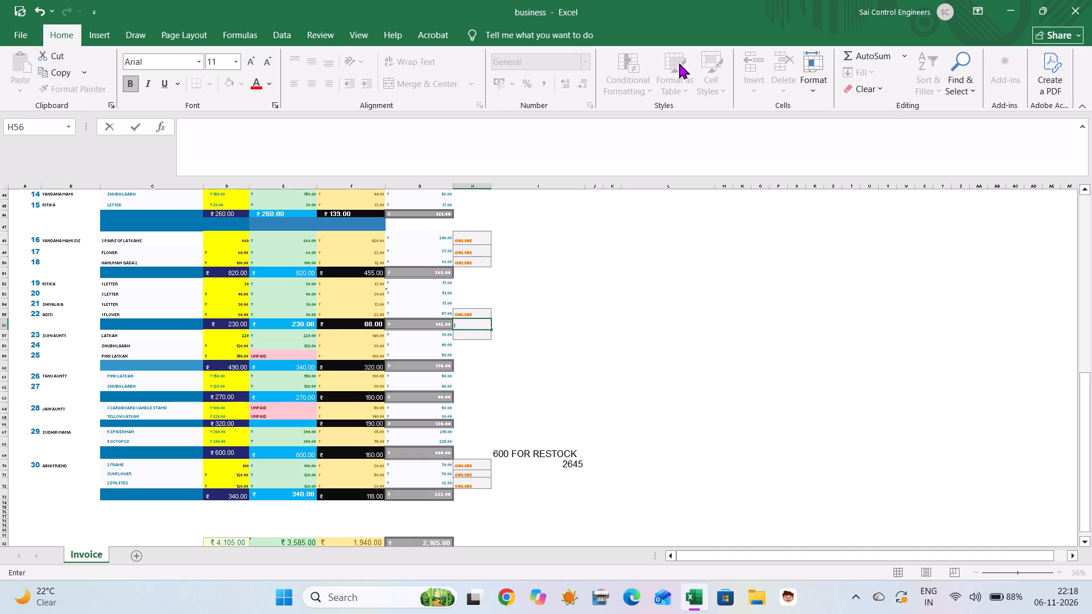
pyautogui.click(520, 306)
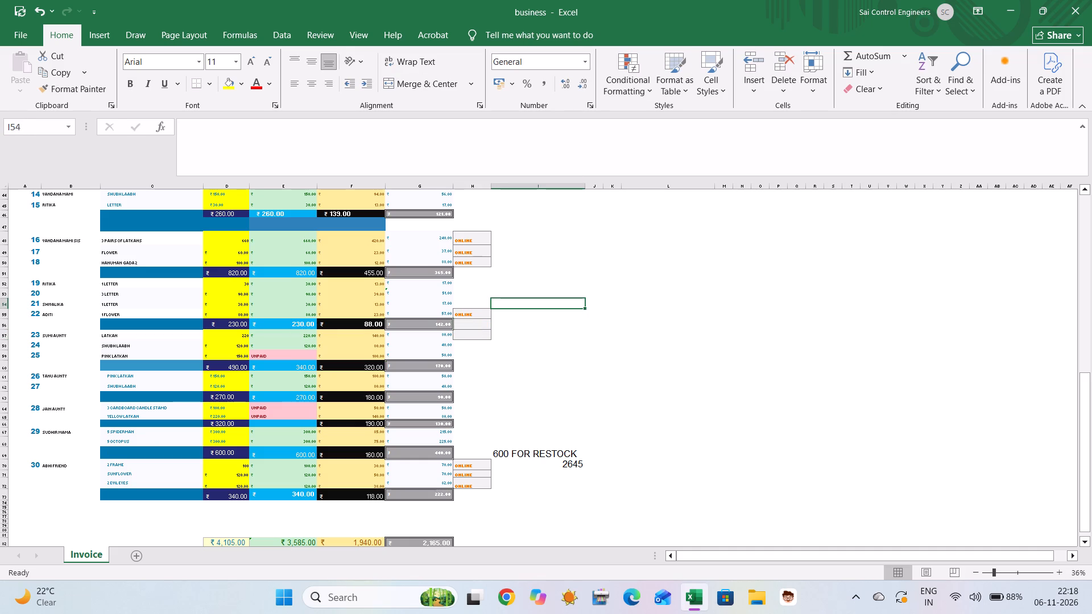
# Reset the emptied cells H56 and H57 to the Normal cell style.
pyautogui.click(479, 328)
pyautogui.click(701, 82)
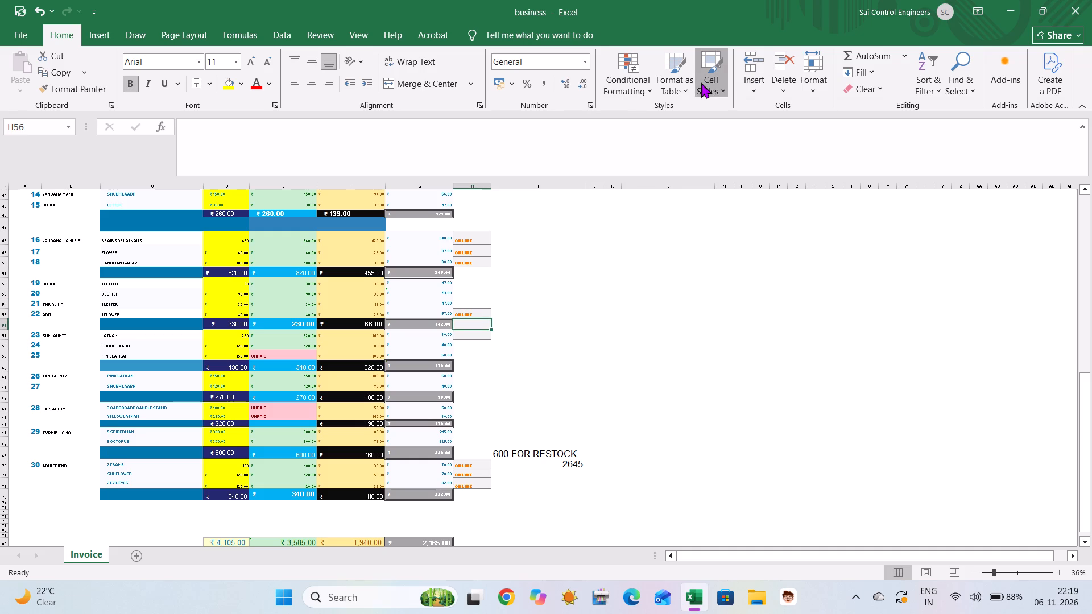
pyautogui.click(657, 125)
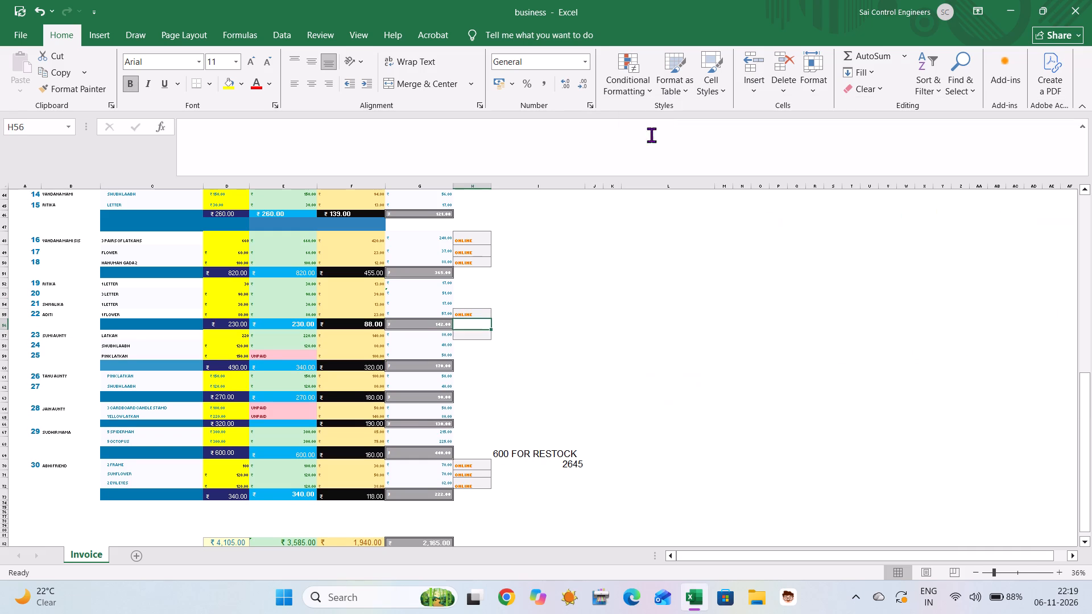
pyautogui.click(473, 333)
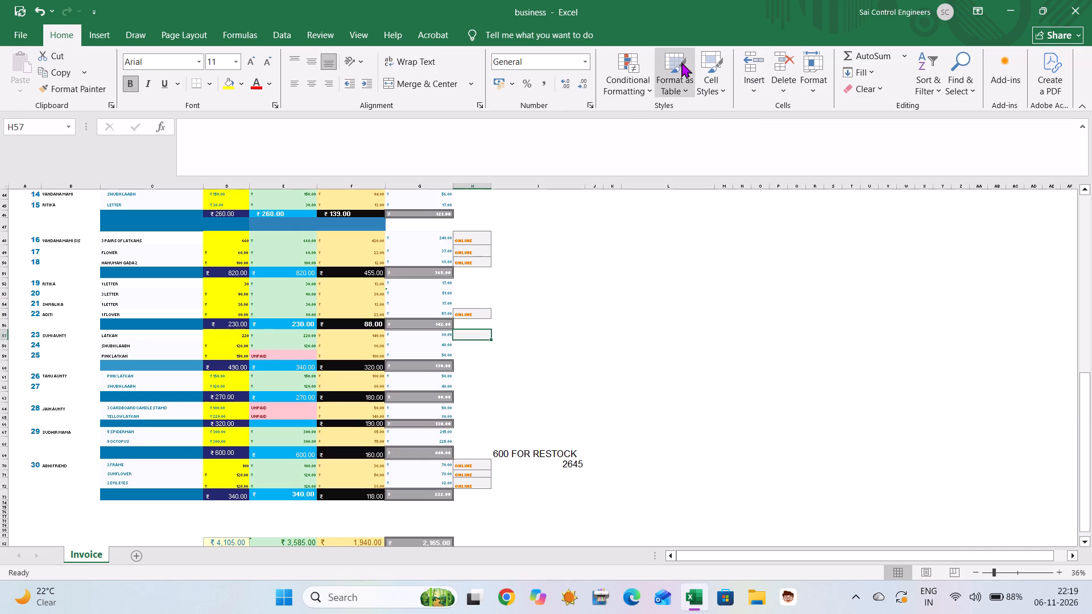
pyautogui.click(697, 62)
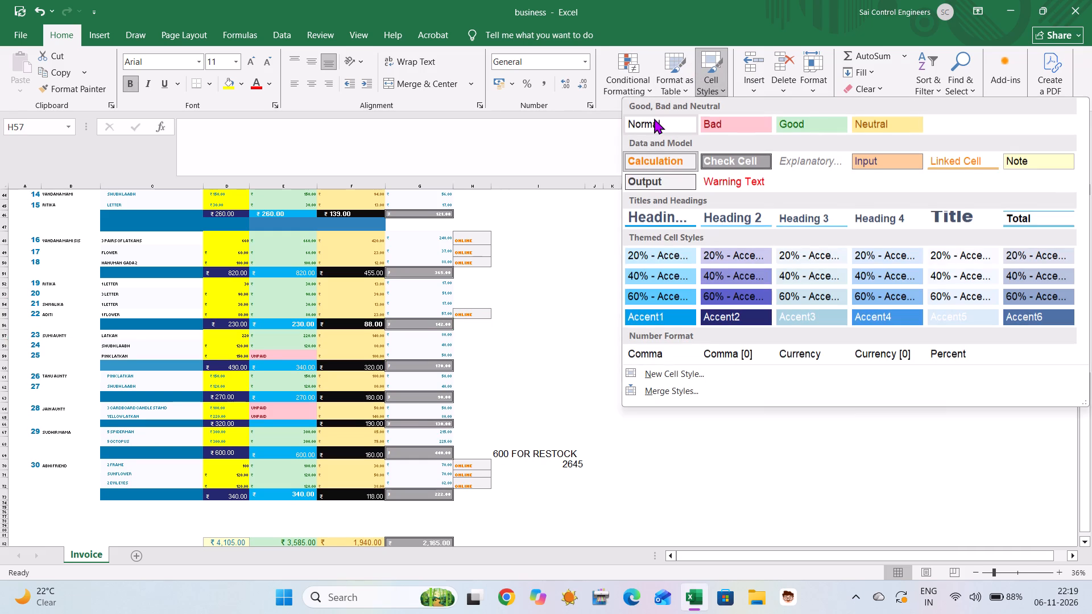
pyautogui.click(654, 118)
# Select order 16's ONLINE label in H48.
pyautogui.hscroll(1, 576, 295)
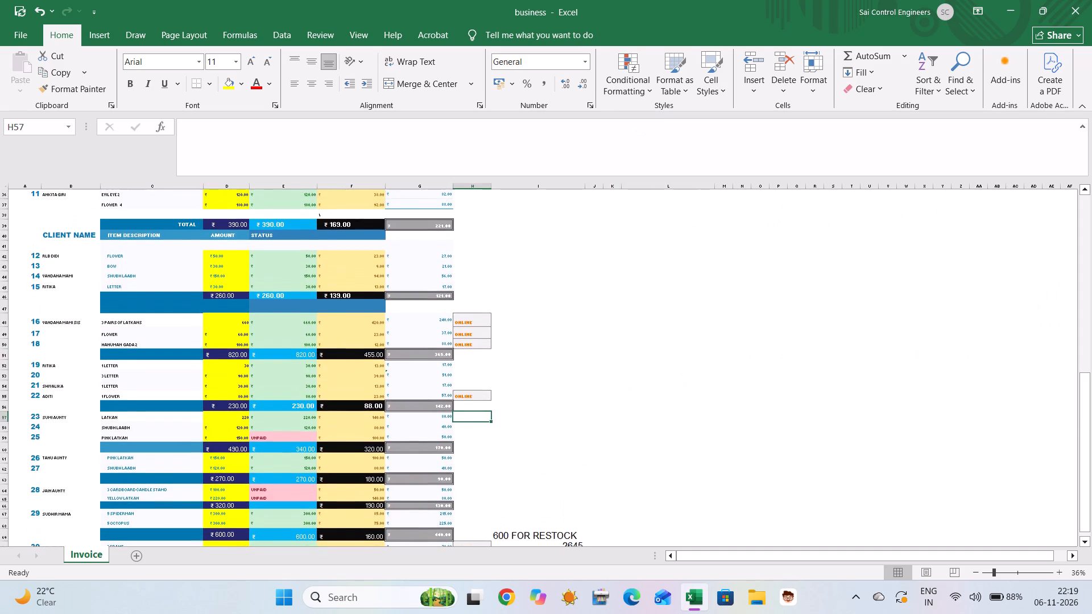
pyautogui.hscroll(1, 576, 295)
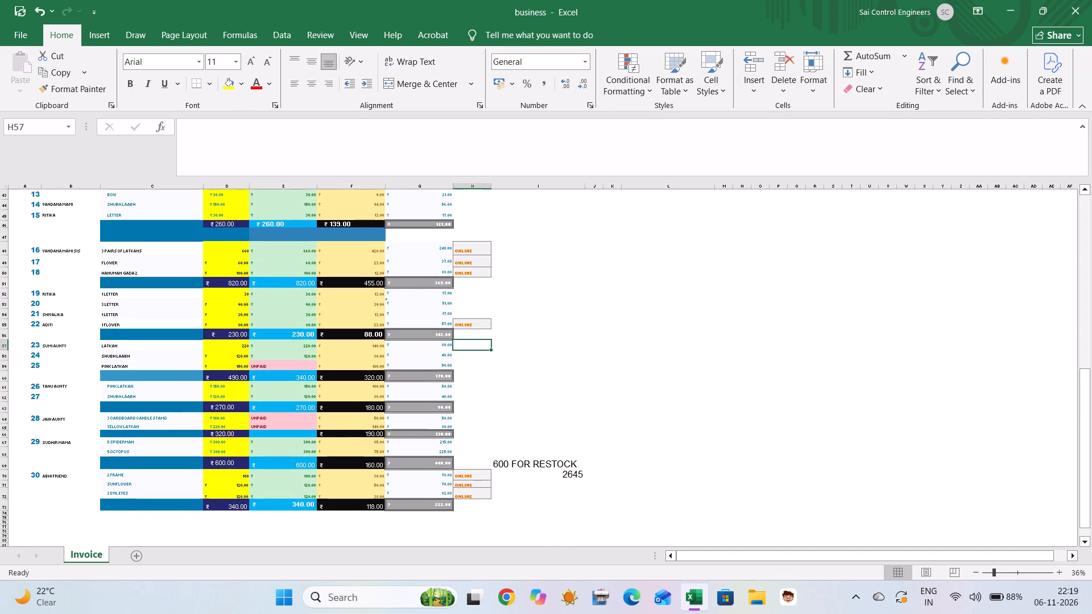
pyautogui.click(470, 243)
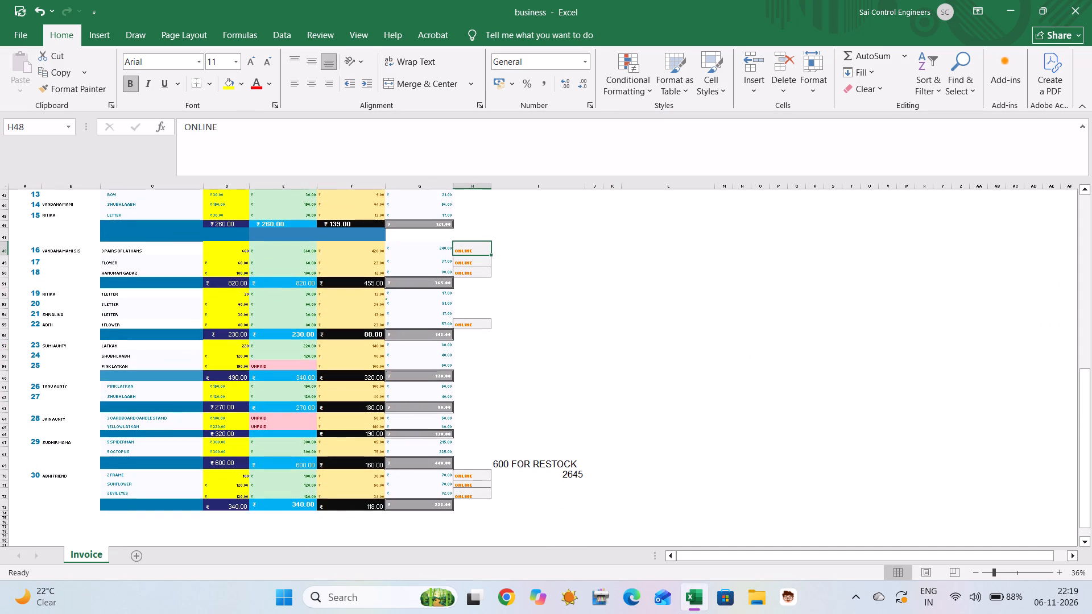